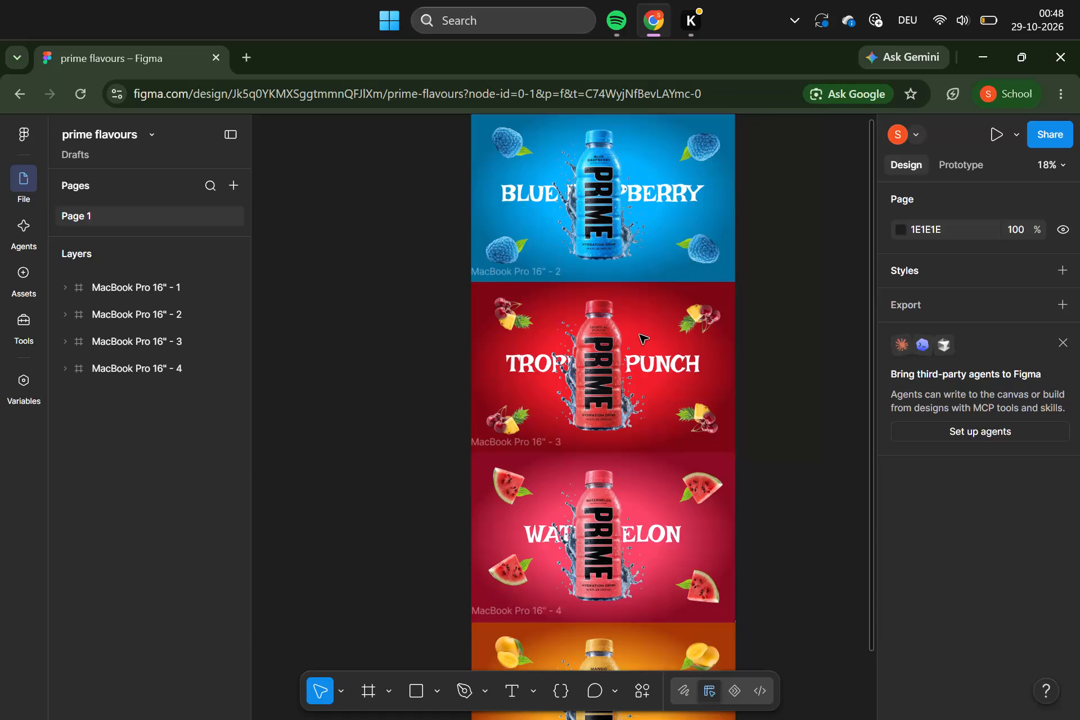
In prototype mode, set the click interaction of the blue raspberry frame's top-right fruit to trigger After delay.
{"action": "scroll", "coordinate": [640, 335], "scroll_direction": "left", "scroll_amount": 1}
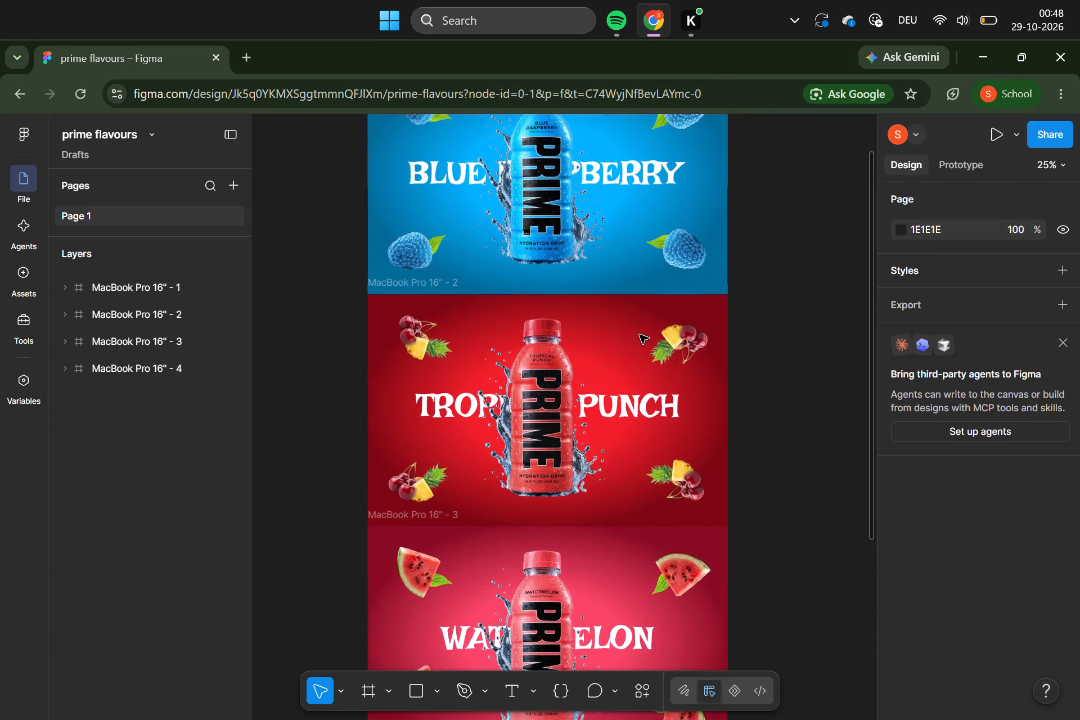
{"action": "scroll", "coordinate": [640, 335], "scroll_direction": "up", "scroll_amount": 1}
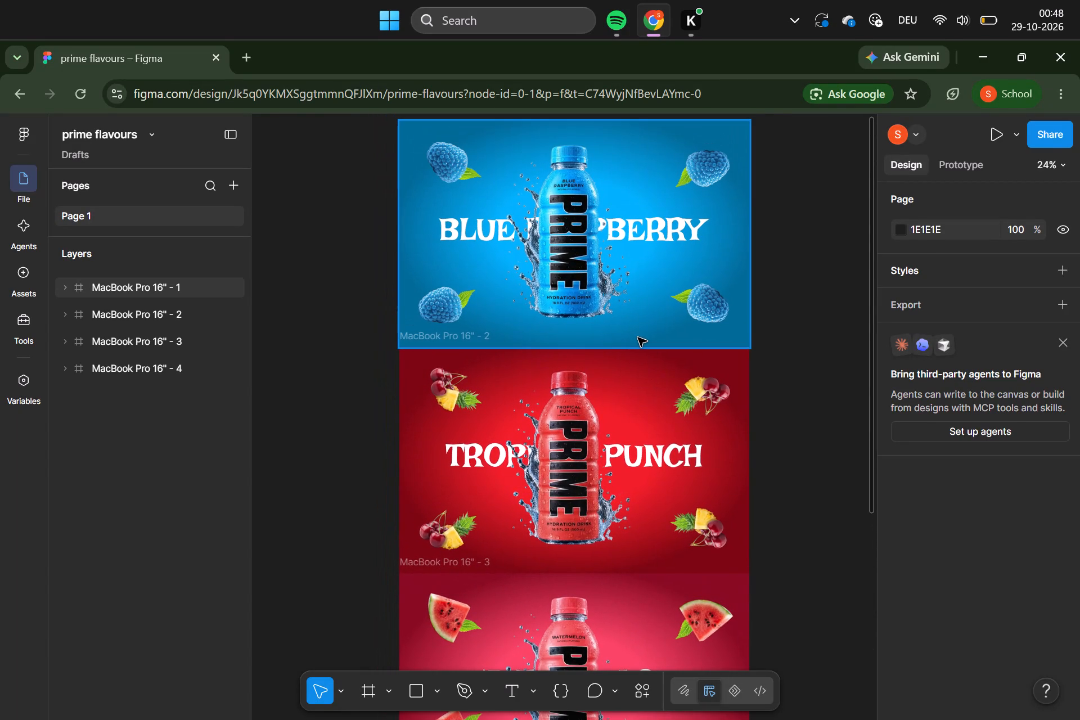
{"action": "scroll", "coordinate": [638, 337], "scroll_direction": "up", "scroll_amount": 1}
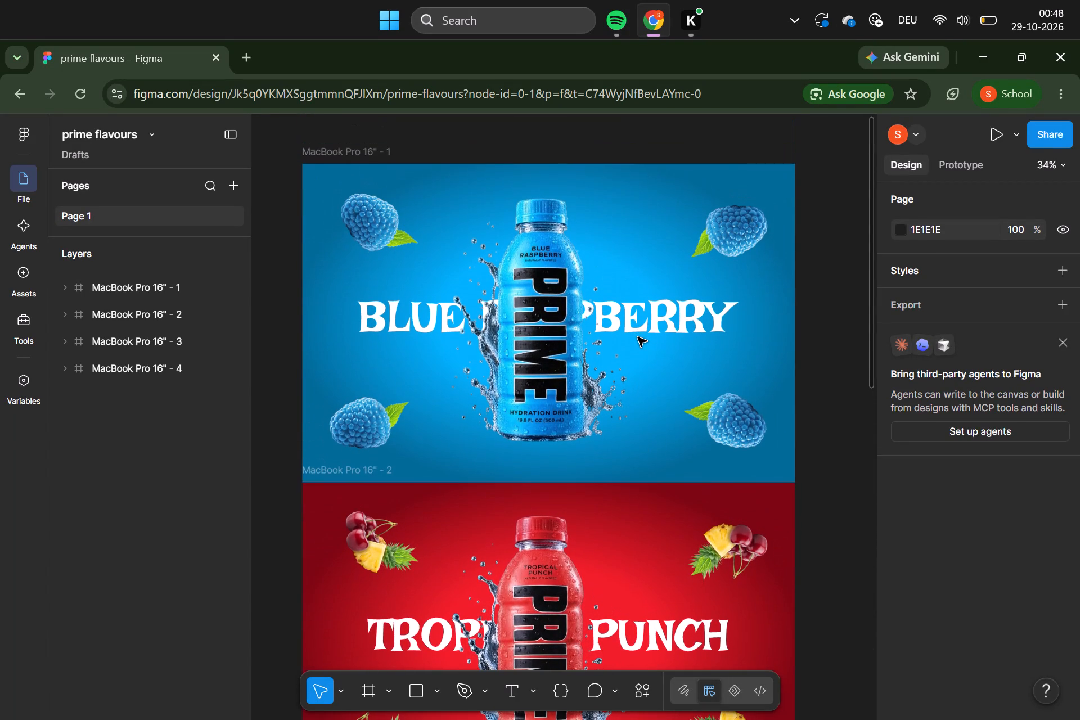
{"action": "left_click", "coordinate": [969, 163]}
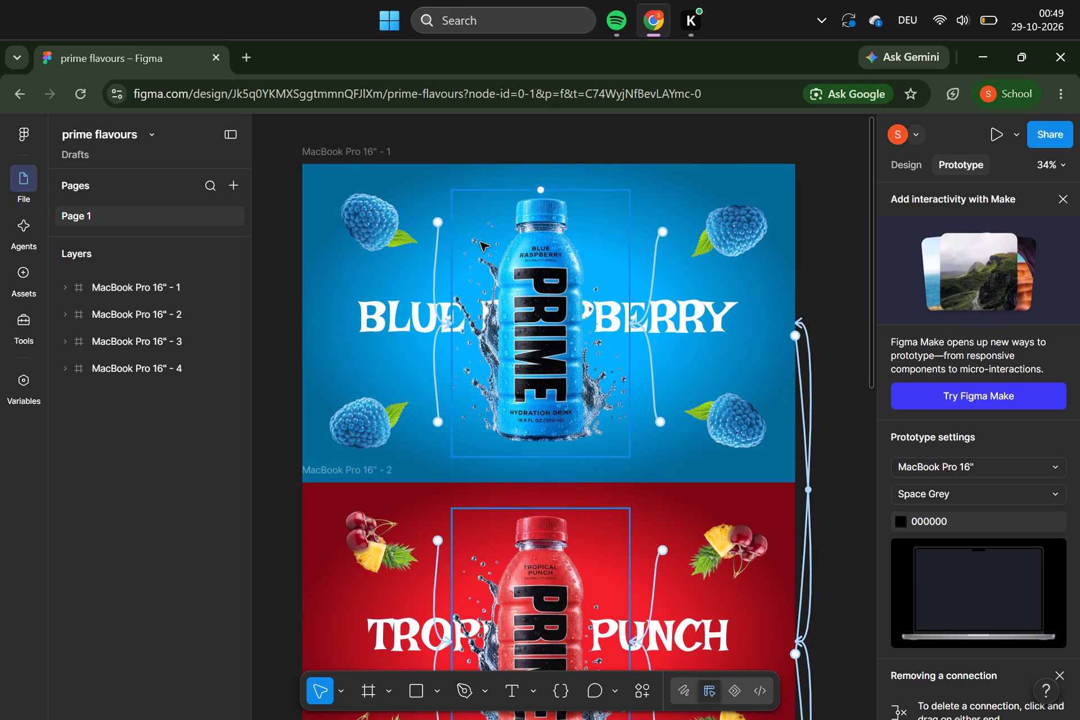
{"action": "left_click", "coordinate": [658, 258]}
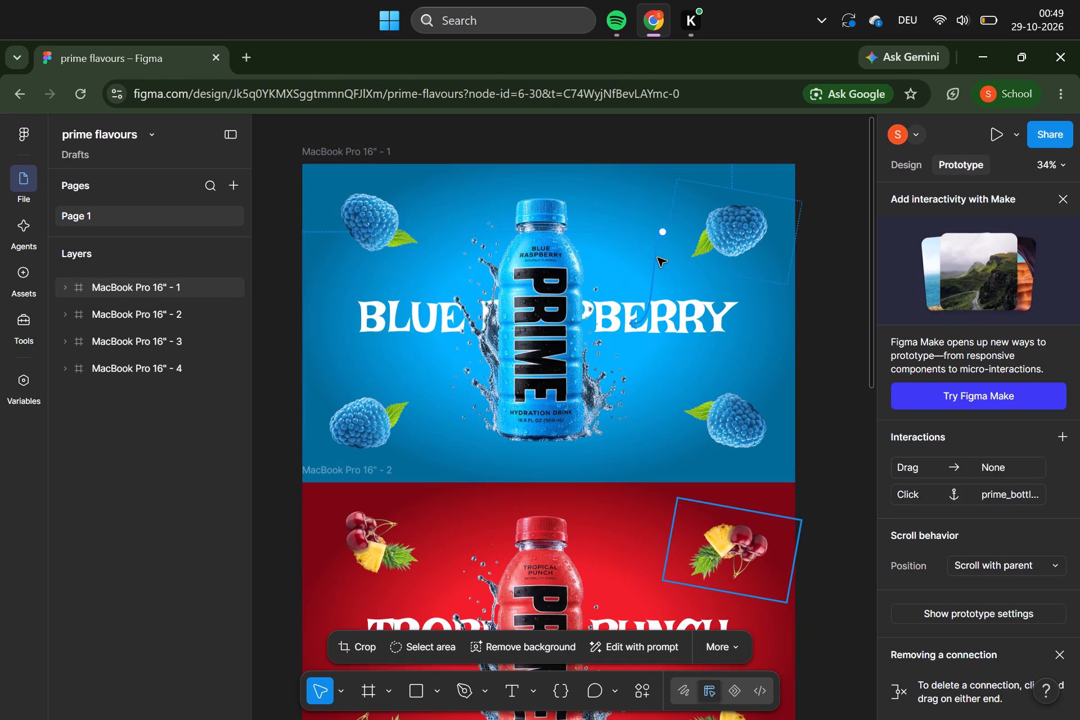
{"action": "left_click", "coordinate": [681, 335]}
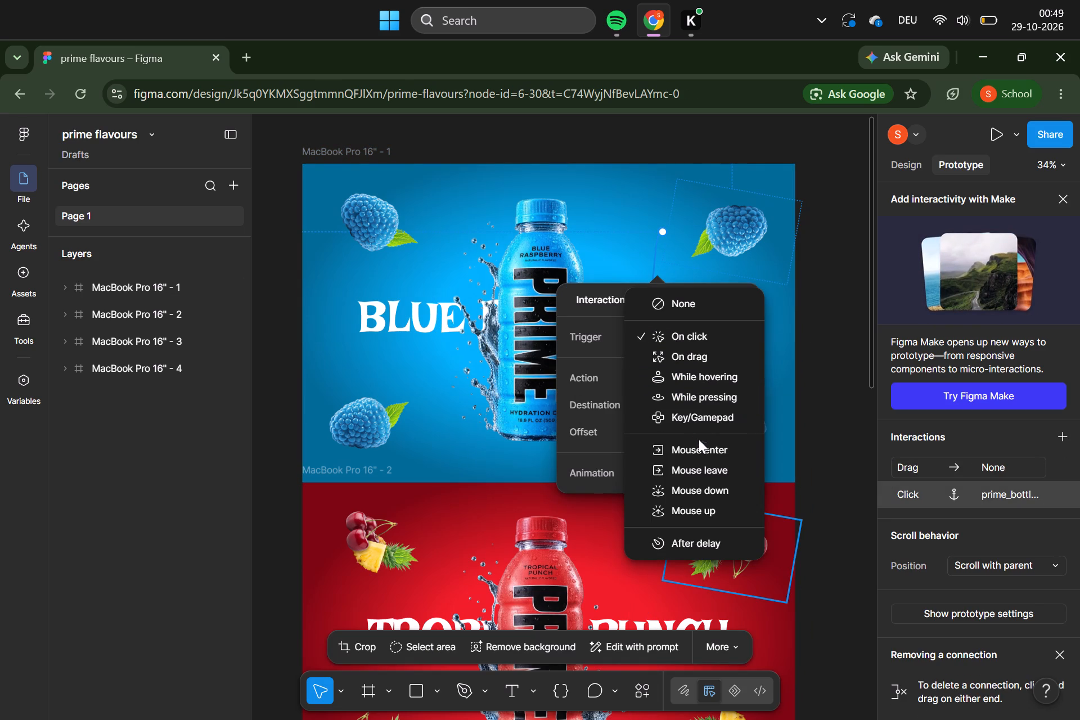
{"action": "left_click", "coordinate": [700, 536]}
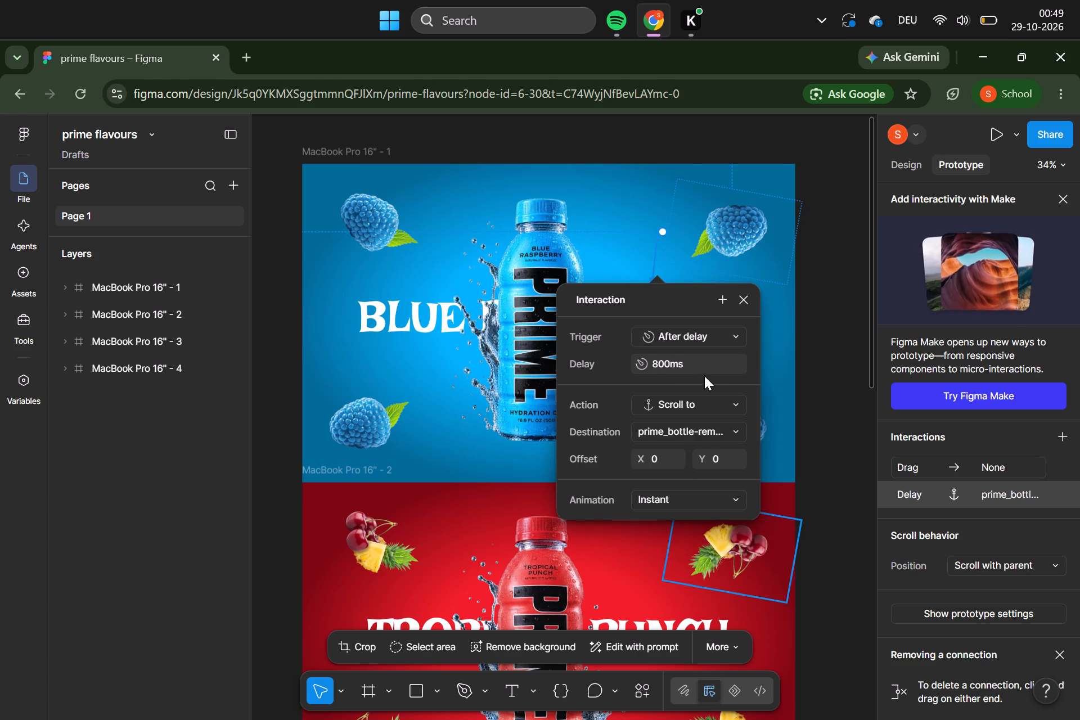
{"action": "left_click", "coordinate": [703, 371]}
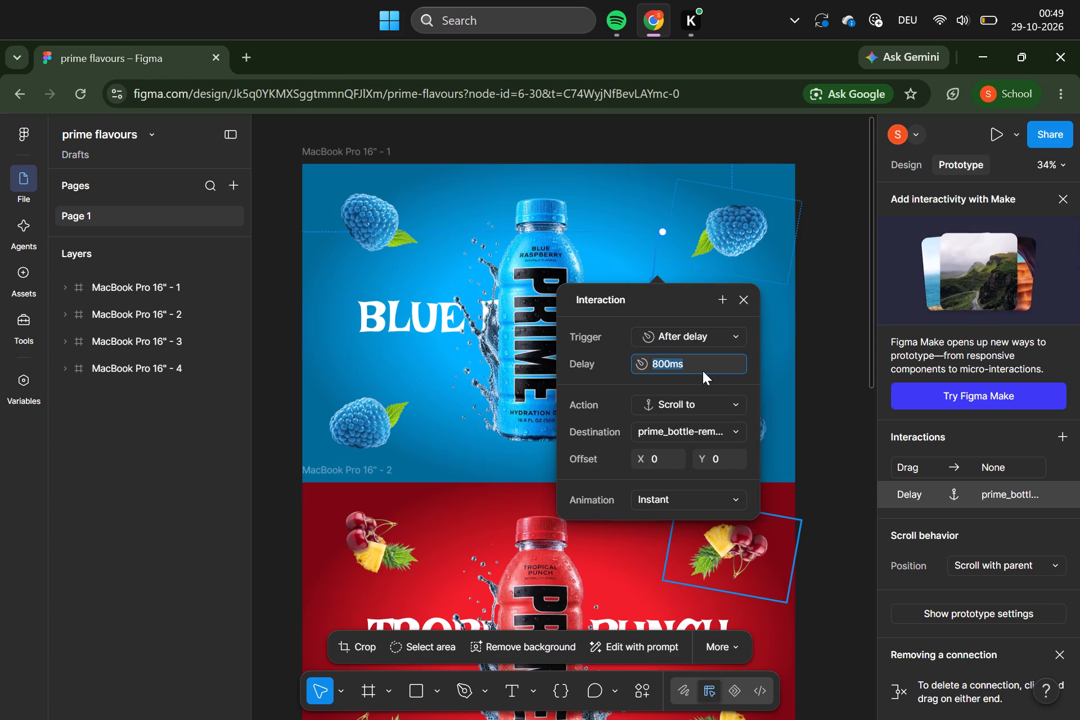
{"action": "left_click", "coordinate": [772, 389]}
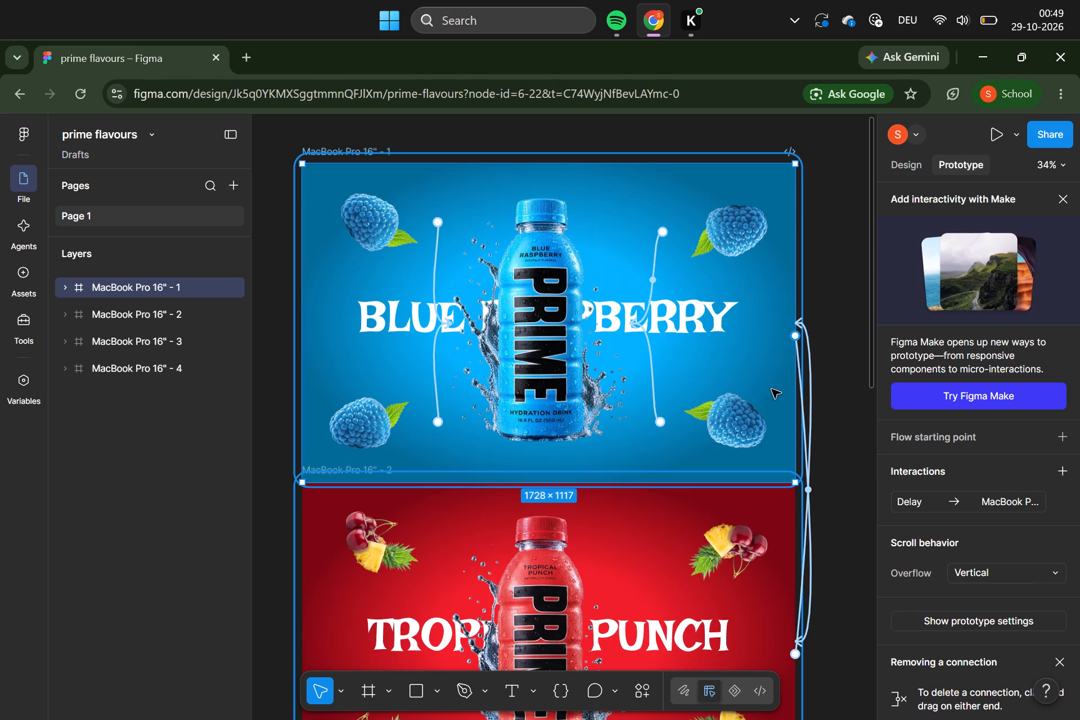
Make the top-right fruit's delayed interaction navigate to MacBook Pro 16" - 2 with a Dissolve animation.
{"action": "left_click", "coordinate": [654, 271]}
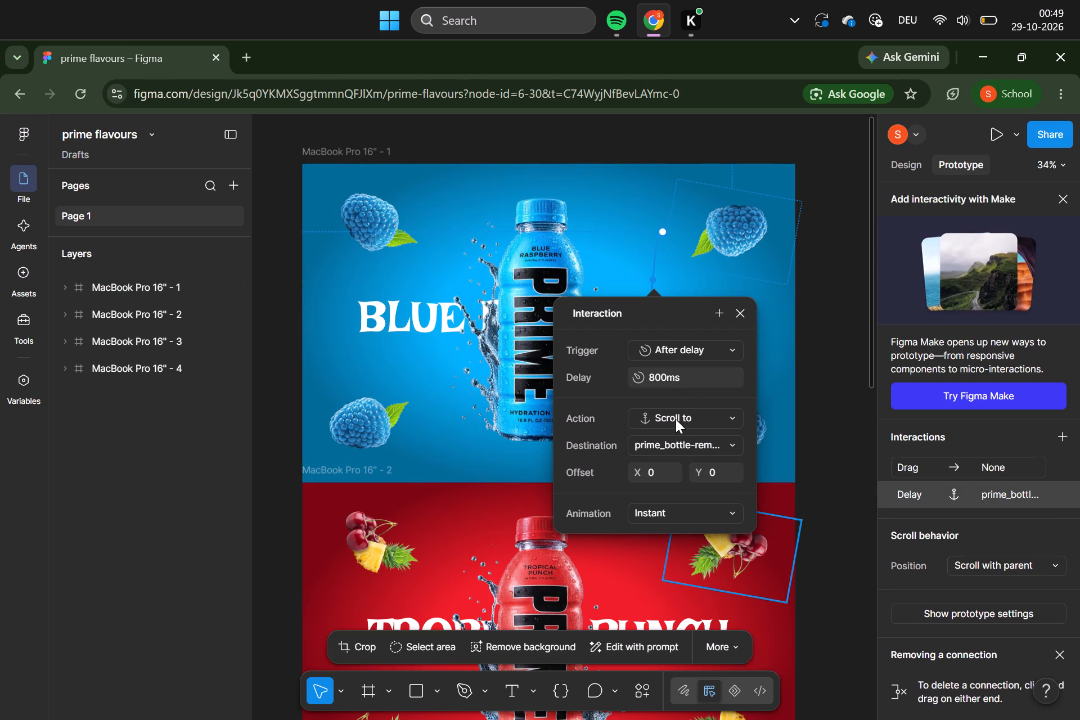
{"action": "left_click", "coordinate": [676, 421]}
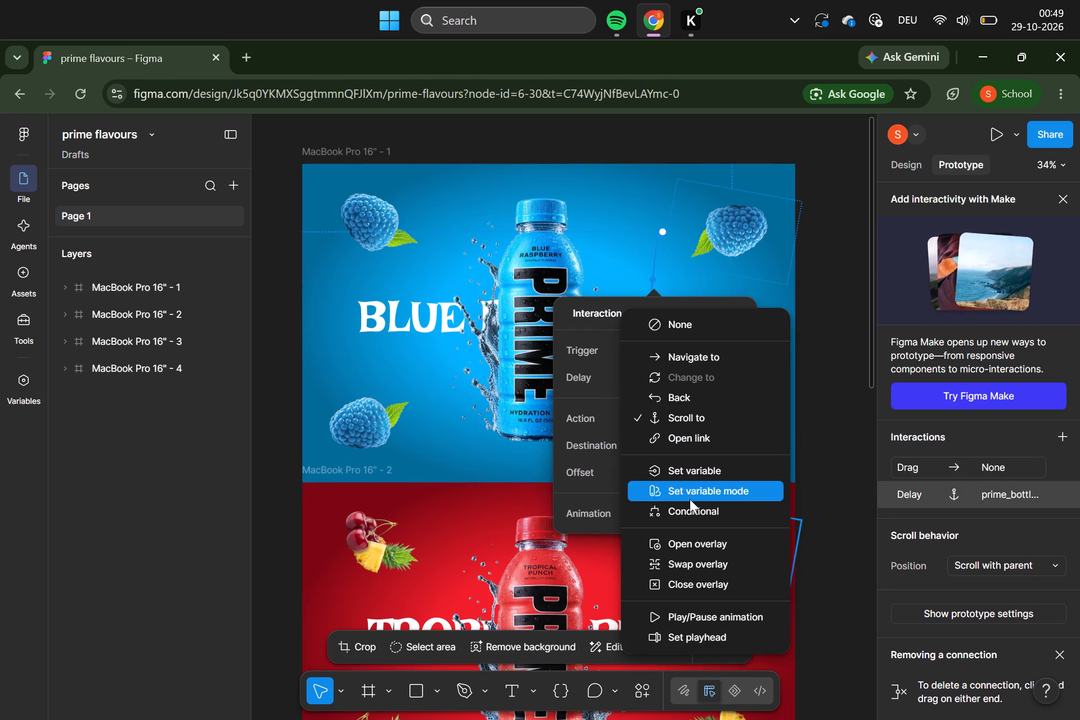
{"action": "left_click", "coordinate": [700, 347]}
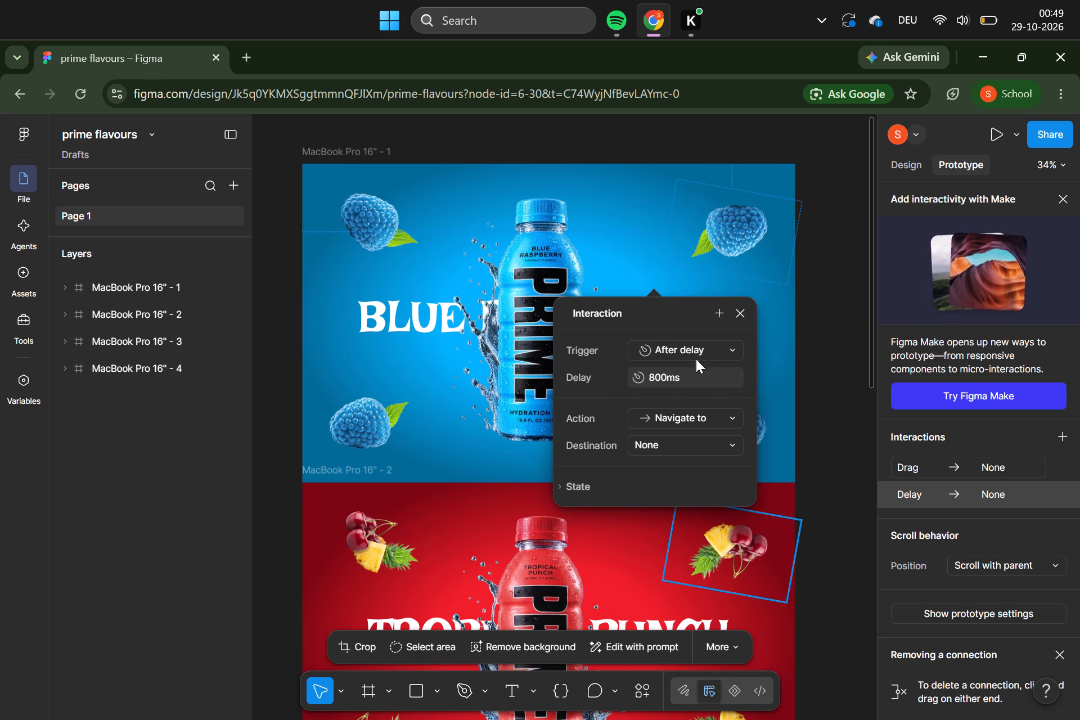
{"action": "left_click", "coordinate": [682, 444]}
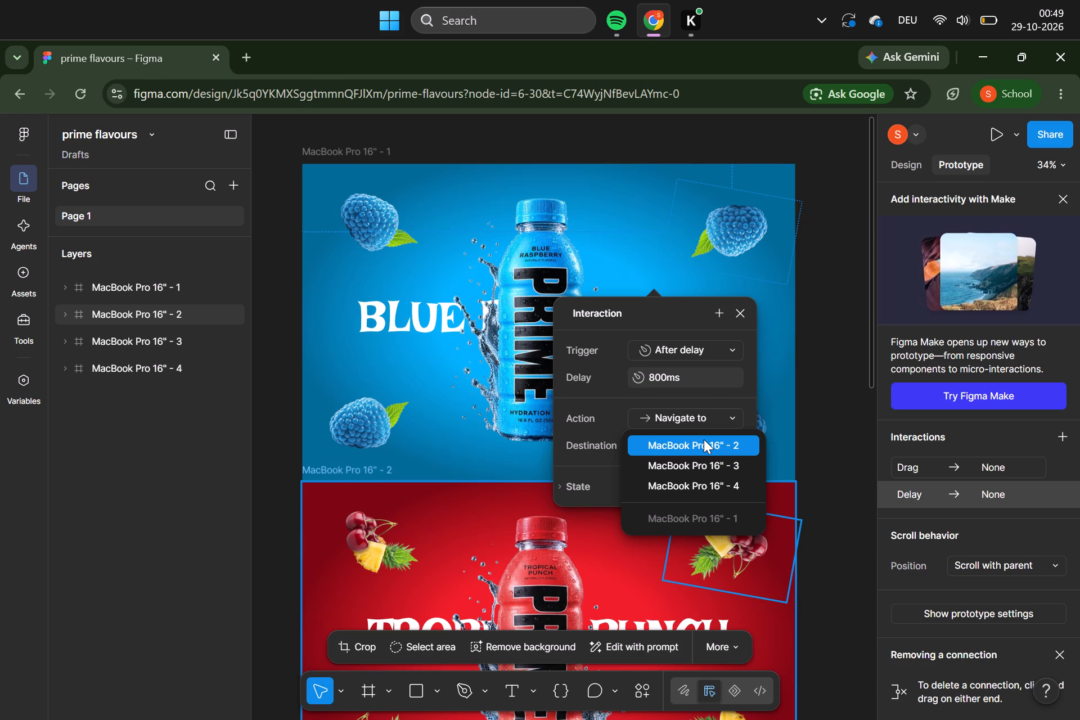
{"action": "left_click", "coordinate": [704, 439]}
{"action": "left_click", "coordinate": [693, 484]}
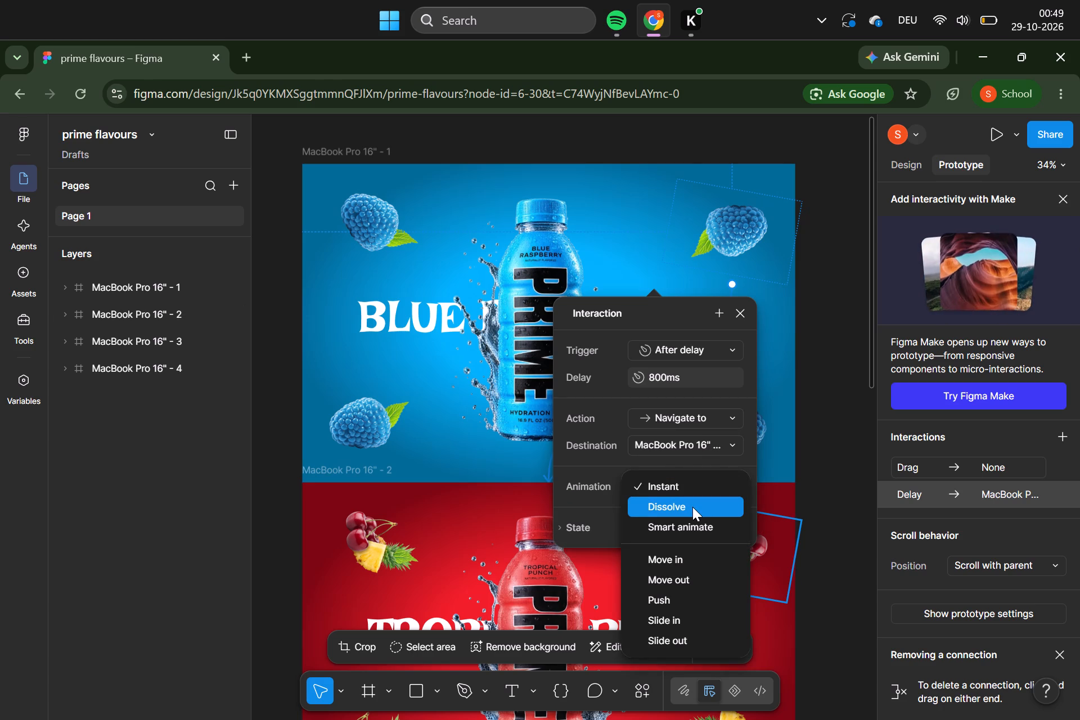
{"action": "left_click", "coordinate": [692, 507]}
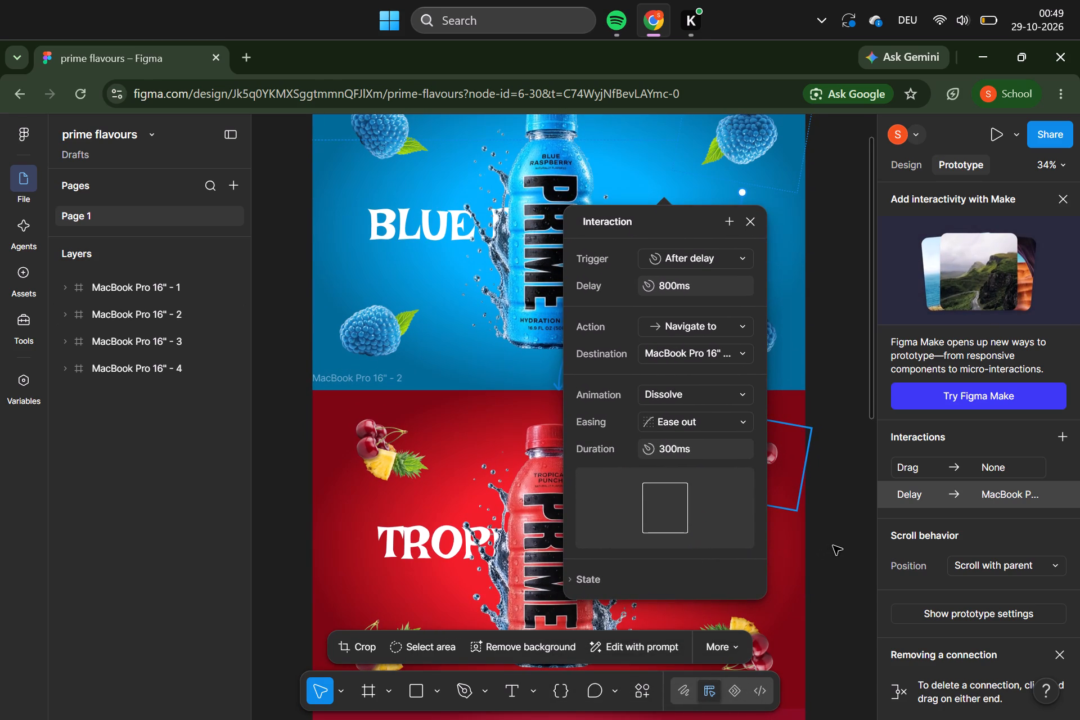
{"action": "left_click", "coordinate": [833, 546]}
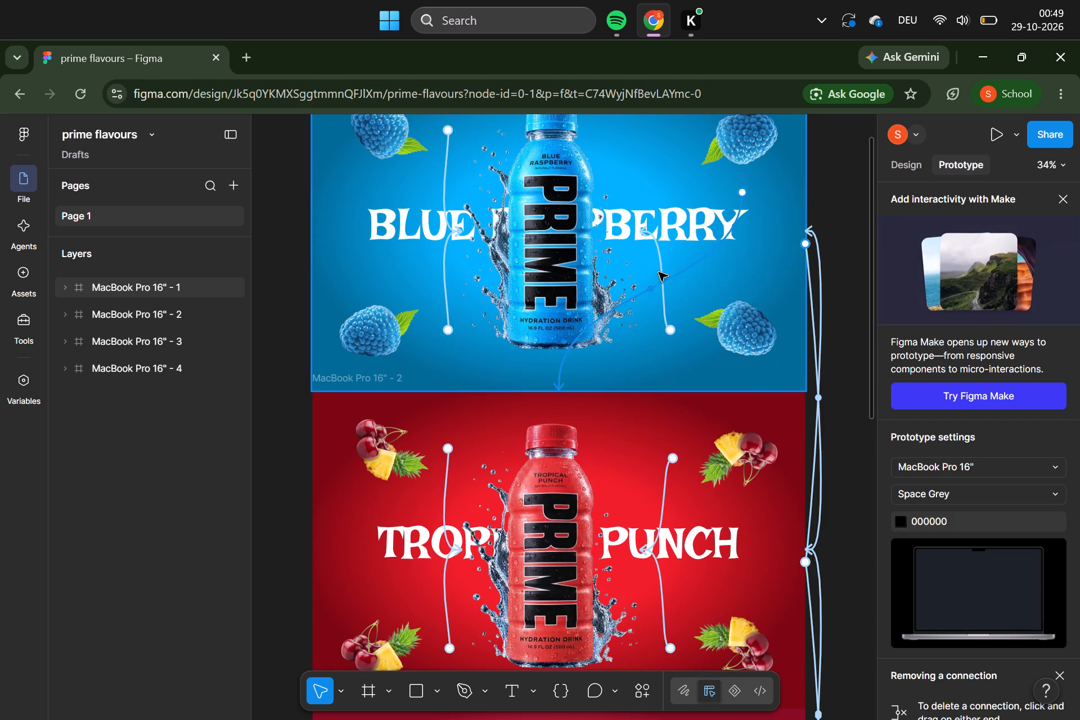
Set the blue raspberry frame's bottom-right fruit interaction to trigger After delay and scroll to Background Gradient.
{"action": "left_click", "coordinate": [659, 264]}
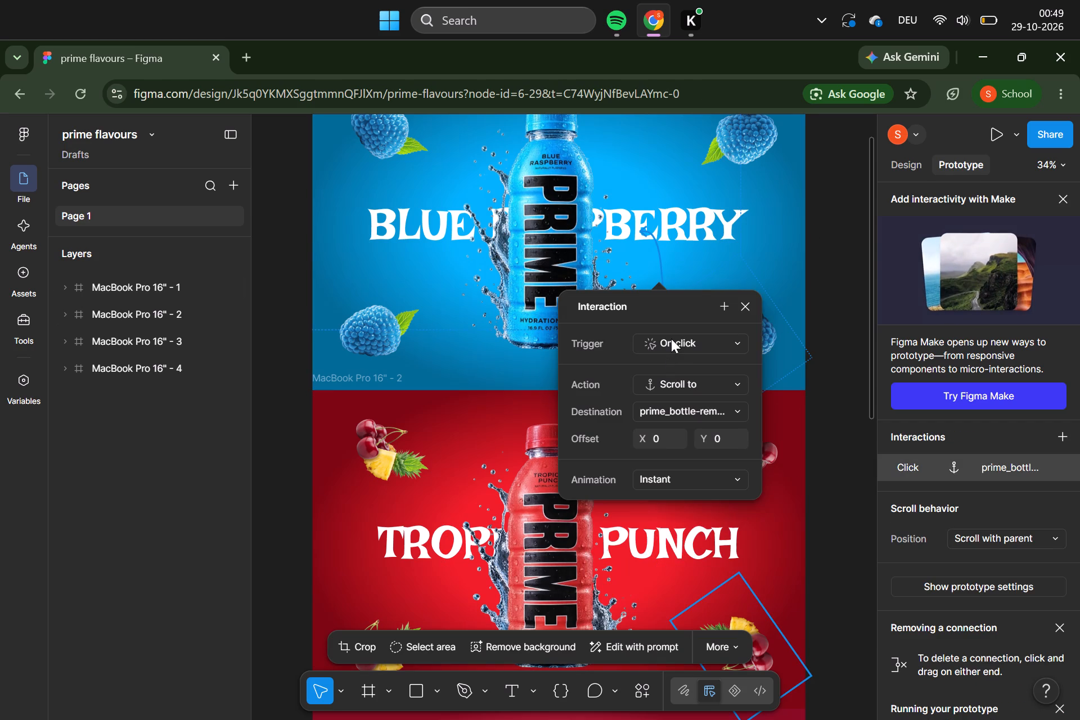
{"action": "left_click", "coordinate": [671, 339]}
{"action": "left_click", "coordinate": [703, 552]}
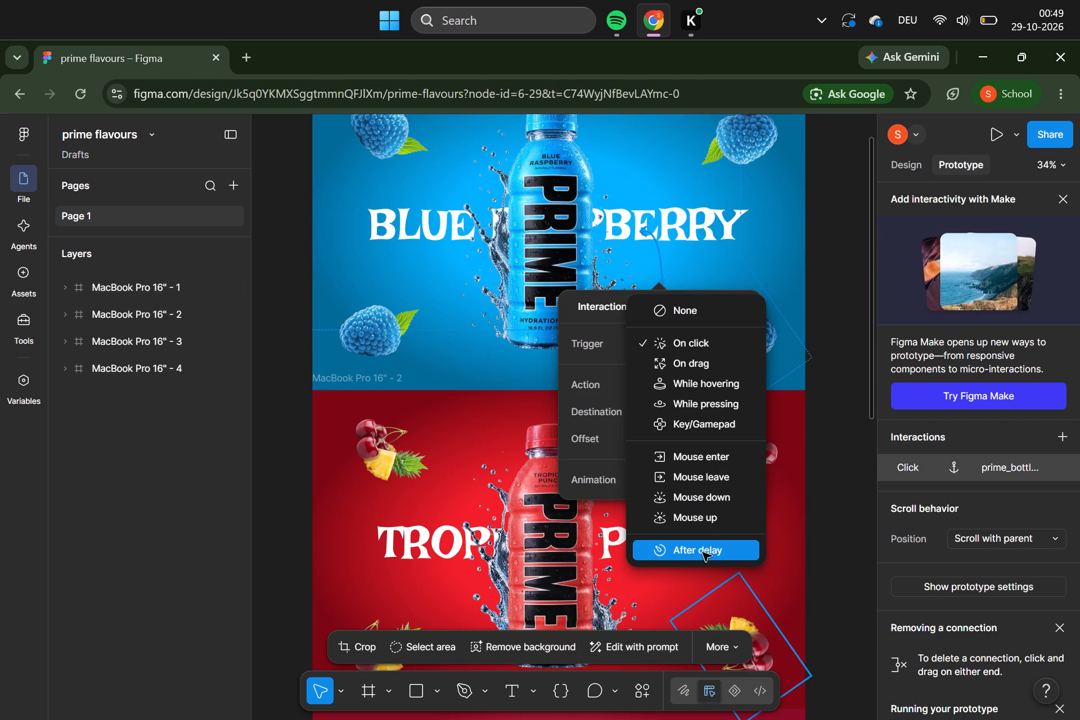
{"action": "left_click", "coordinate": [708, 410]}
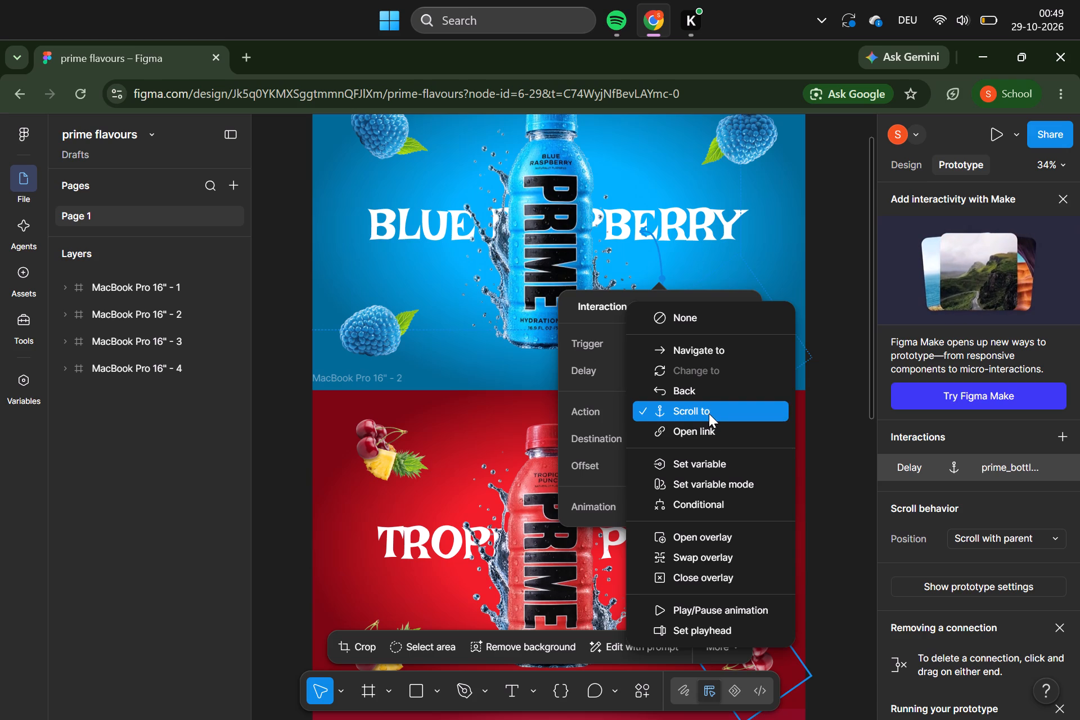
{"action": "left_click", "coordinate": [709, 352]}
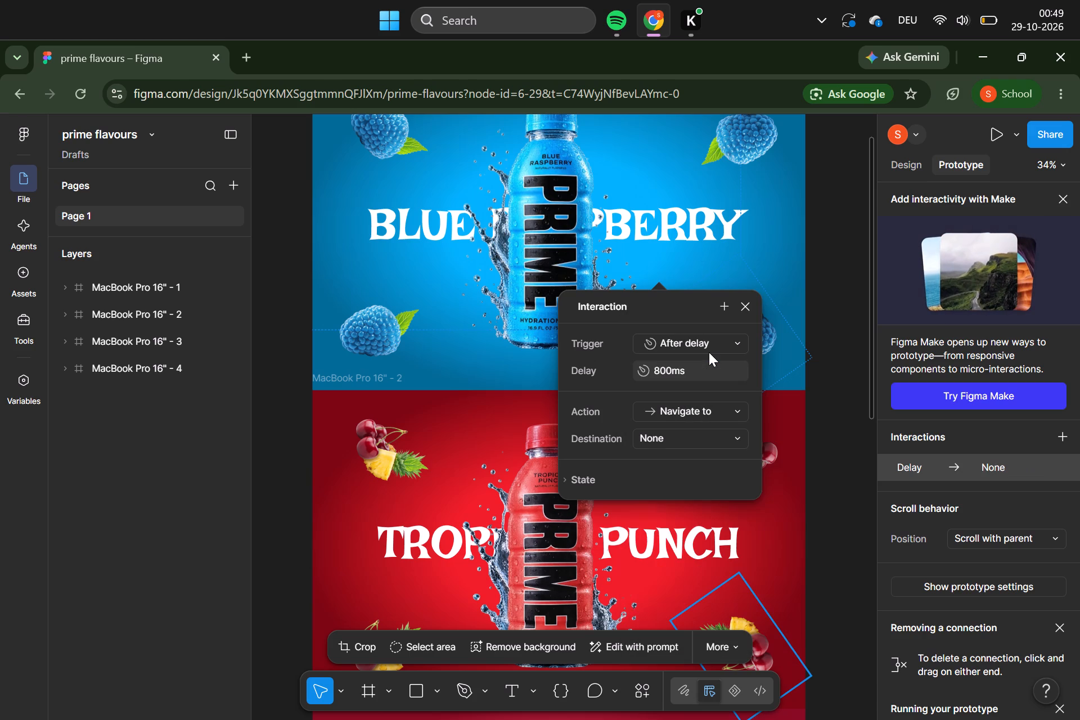
{"action": "left_click", "coordinate": [695, 408]}
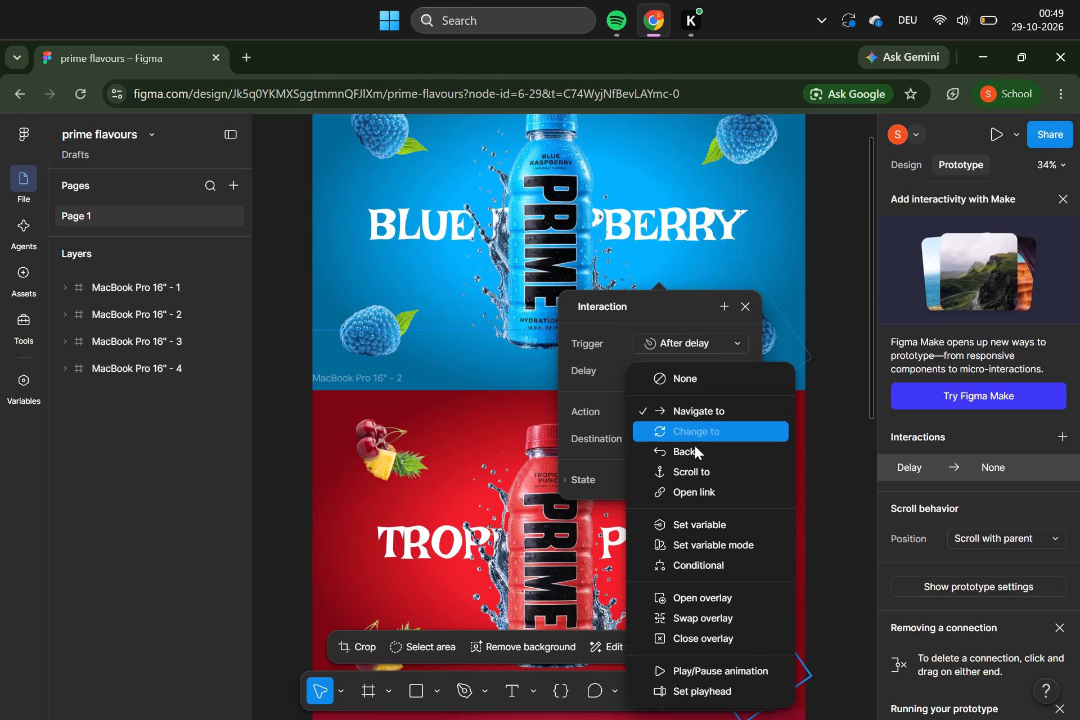
{"action": "left_click", "coordinate": [695, 469]}
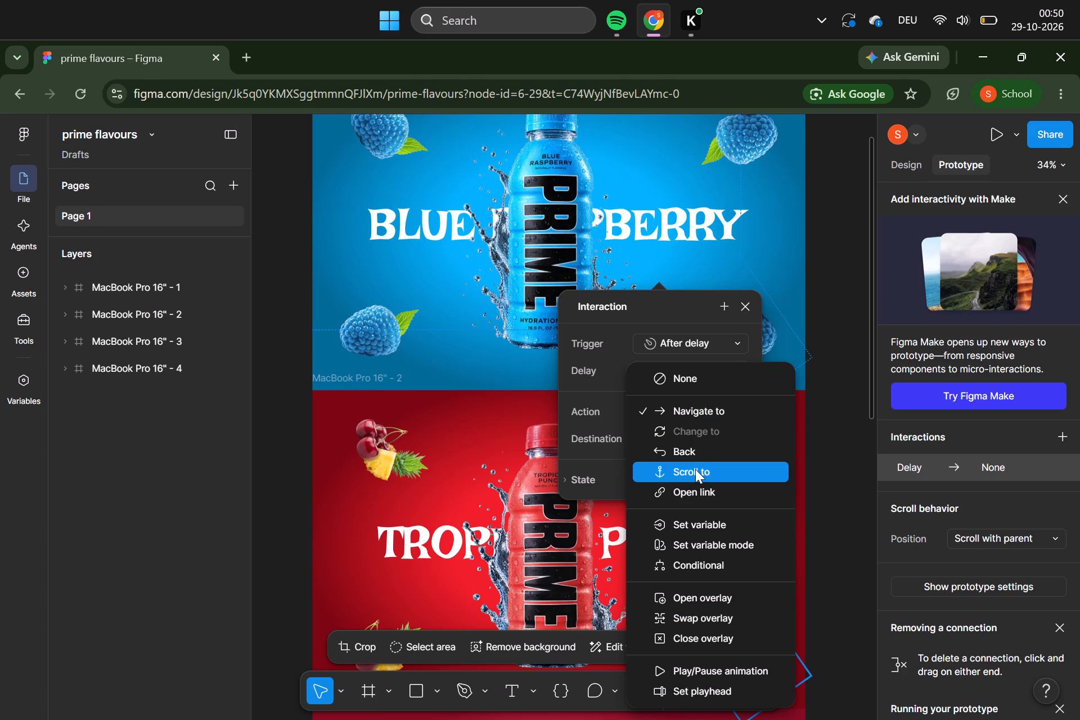
{"action": "left_click", "coordinate": [692, 438]}
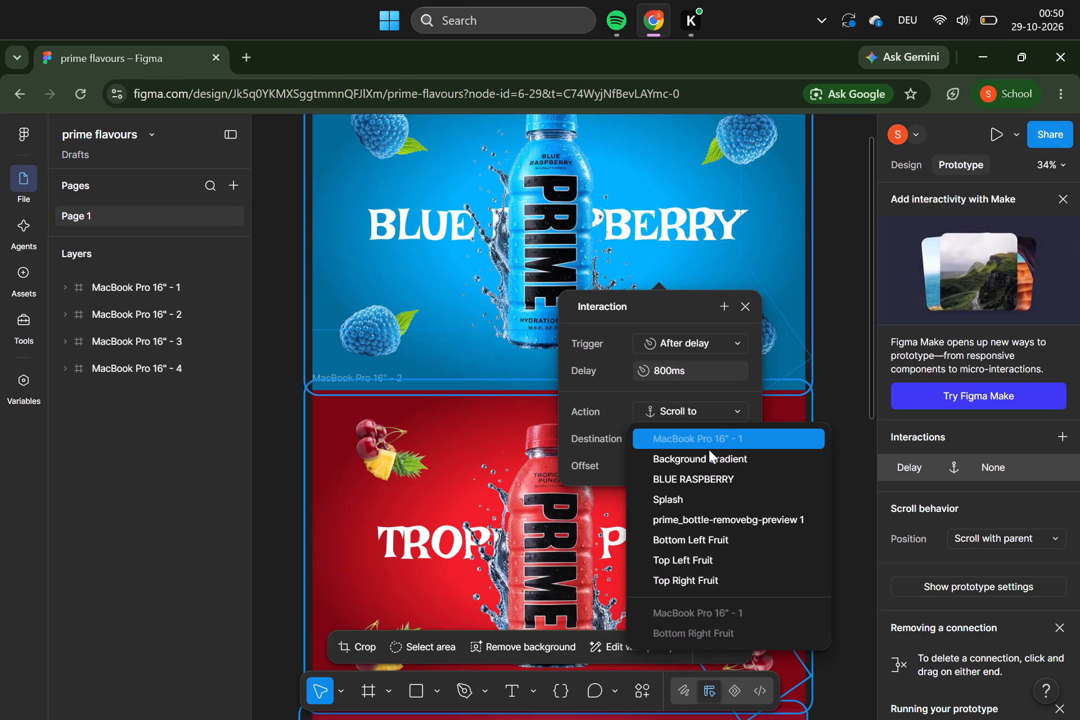
{"action": "scroll", "coordinate": [709, 453], "scroll_direction": "up", "scroll_amount": 1}
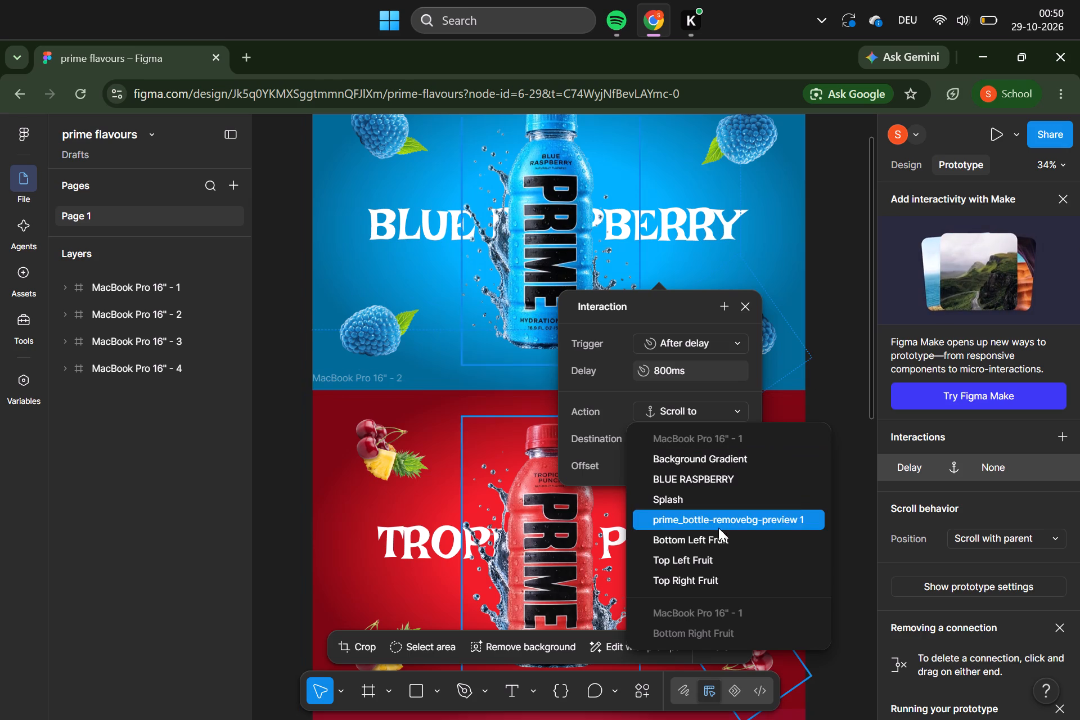
{"action": "left_click", "coordinate": [725, 456]}
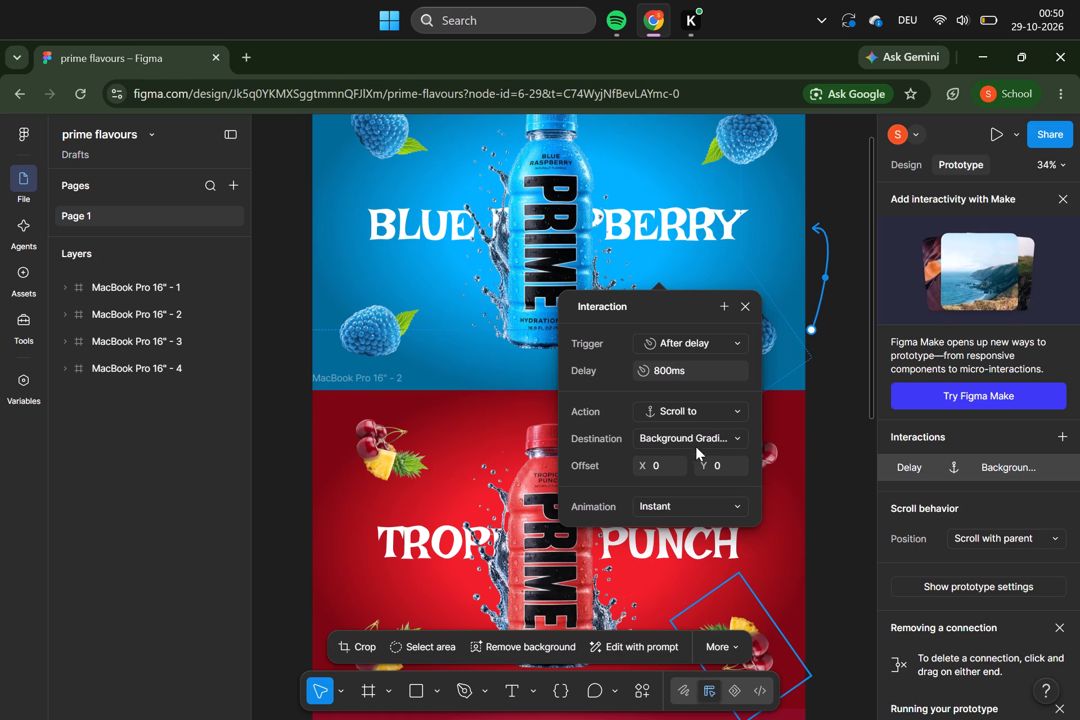
Set the bottom-right fruit's scroll animation to Animate with Ease in and out easing.
{"action": "left_click", "coordinate": [668, 507]}
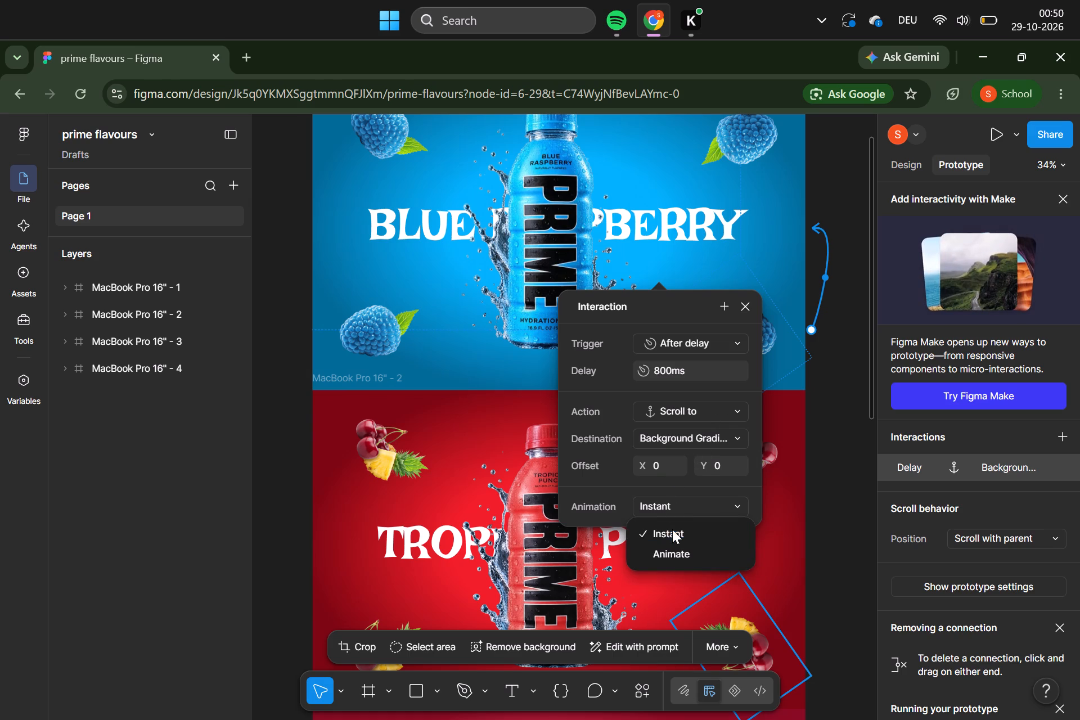
{"action": "left_click", "coordinate": [672, 531]}
{"action": "left_click_drag", "start_coordinate": [678, 501], "coordinate": [679, 546]}
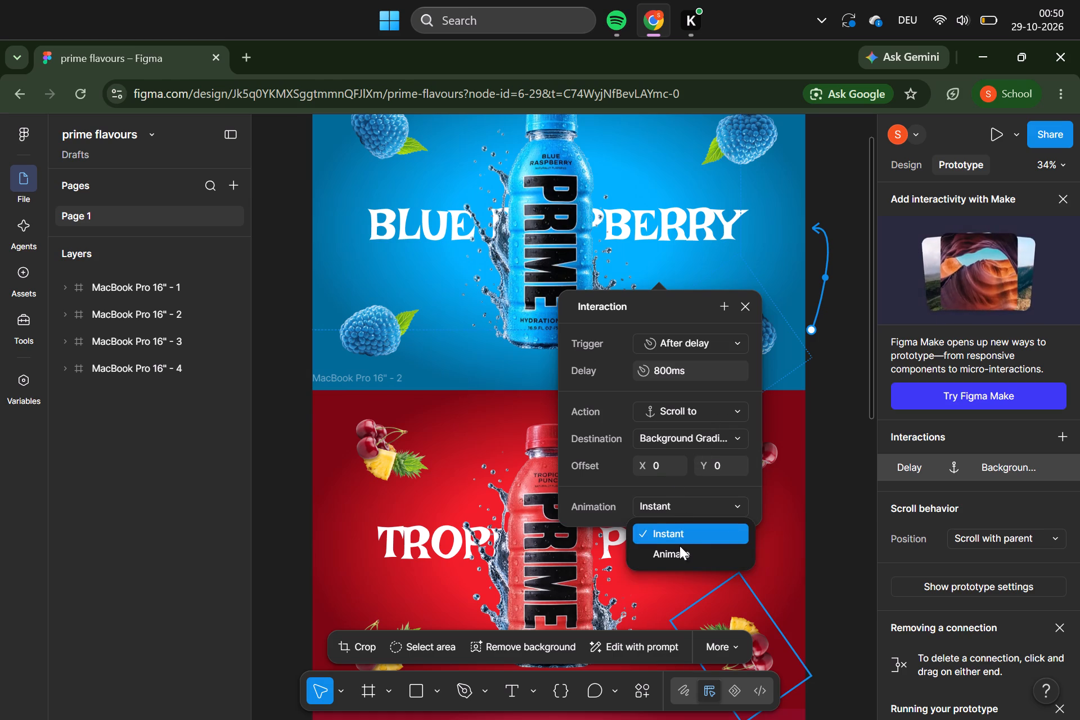
{"action": "left_click_drag", "start_coordinate": [679, 546], "coordinate": [679, 547]}
{"action": "left_click", "coordinate": [679, 547]}
{"action": "left_click", "coordinate": [690, 526]}
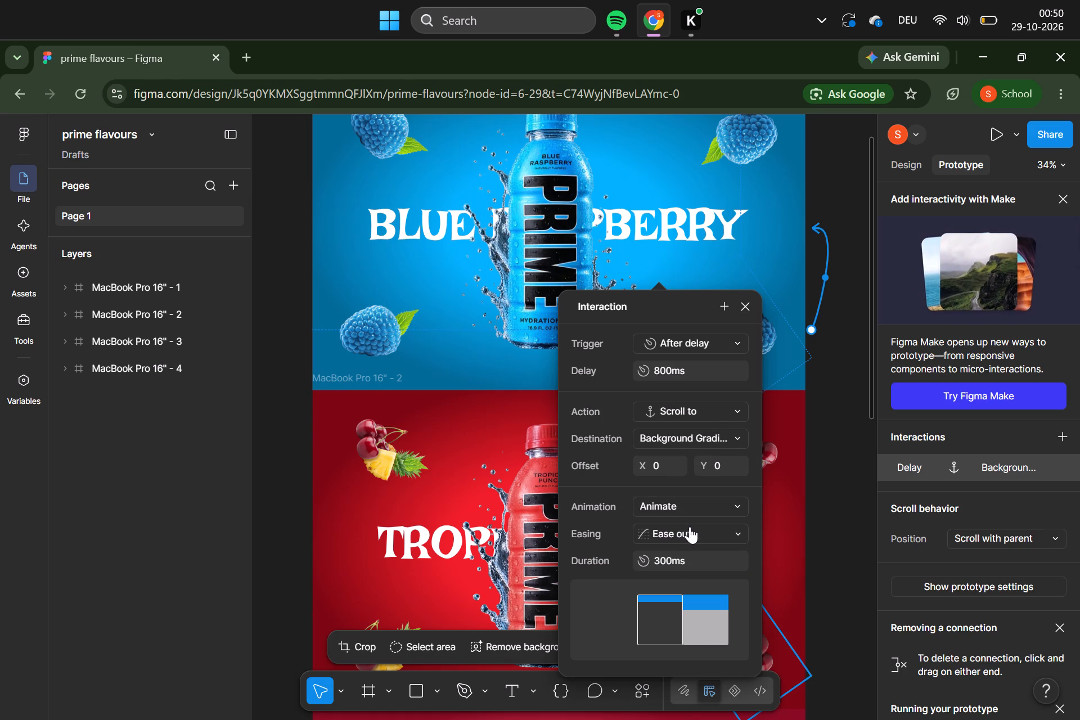
{"action": "left_click", "coordinate": [705, 574]}
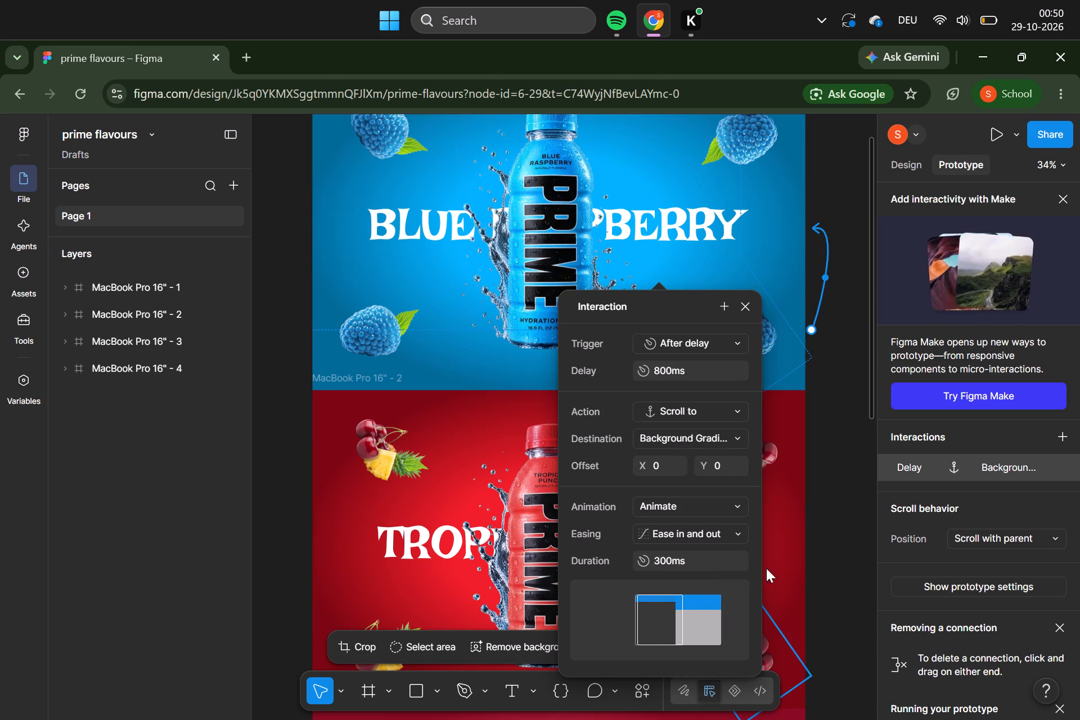
{"action": "left_click", "coordinate": [843, 515]}
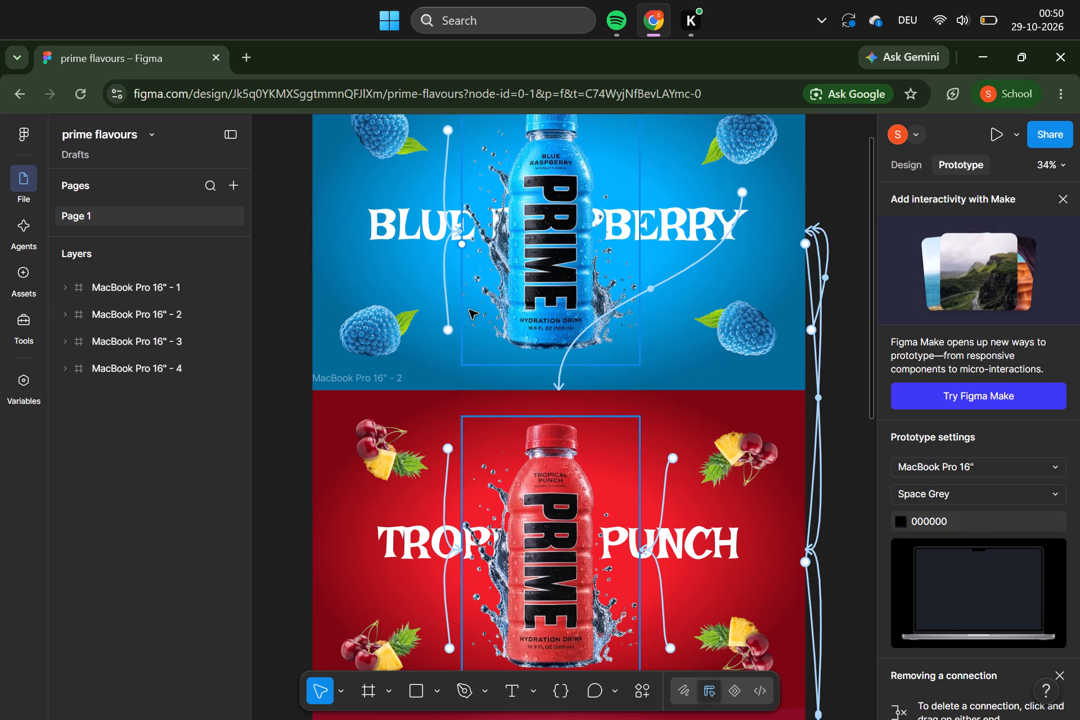
Set the blue raspberry frame's bottom-left fruit interaction to trigger After delay and navigate to MacBook Pro 16" - 2.
{"action": "left_click", "coordinate": [442, 273]}
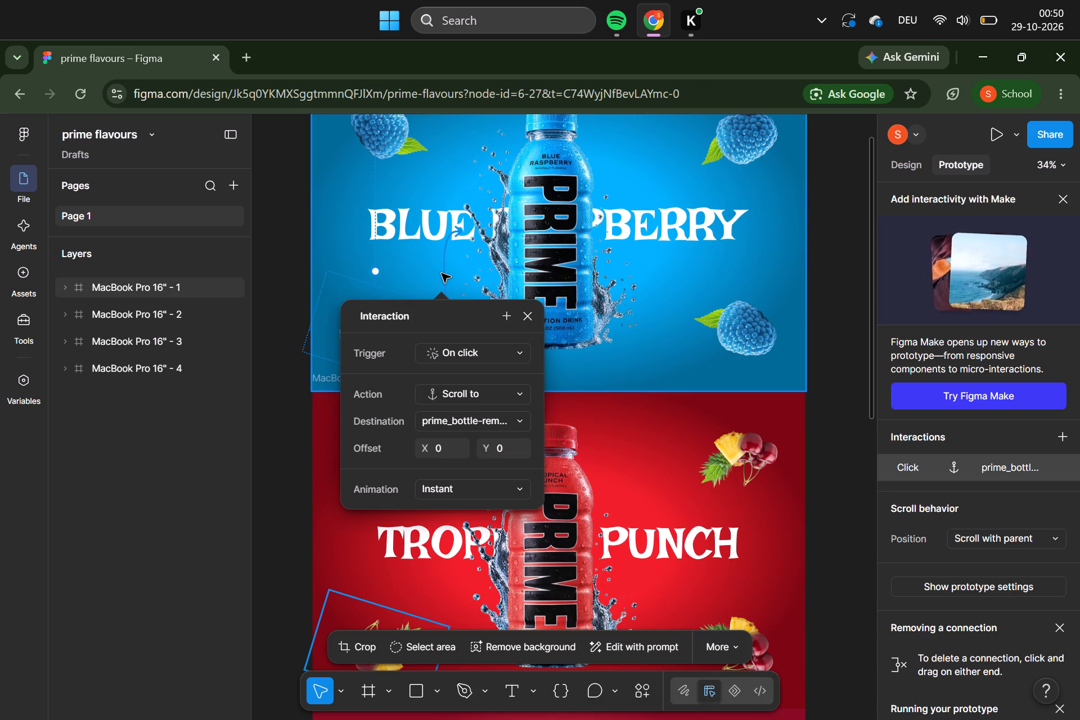
{"action": "left_click", "coordinate": [463, 351]}
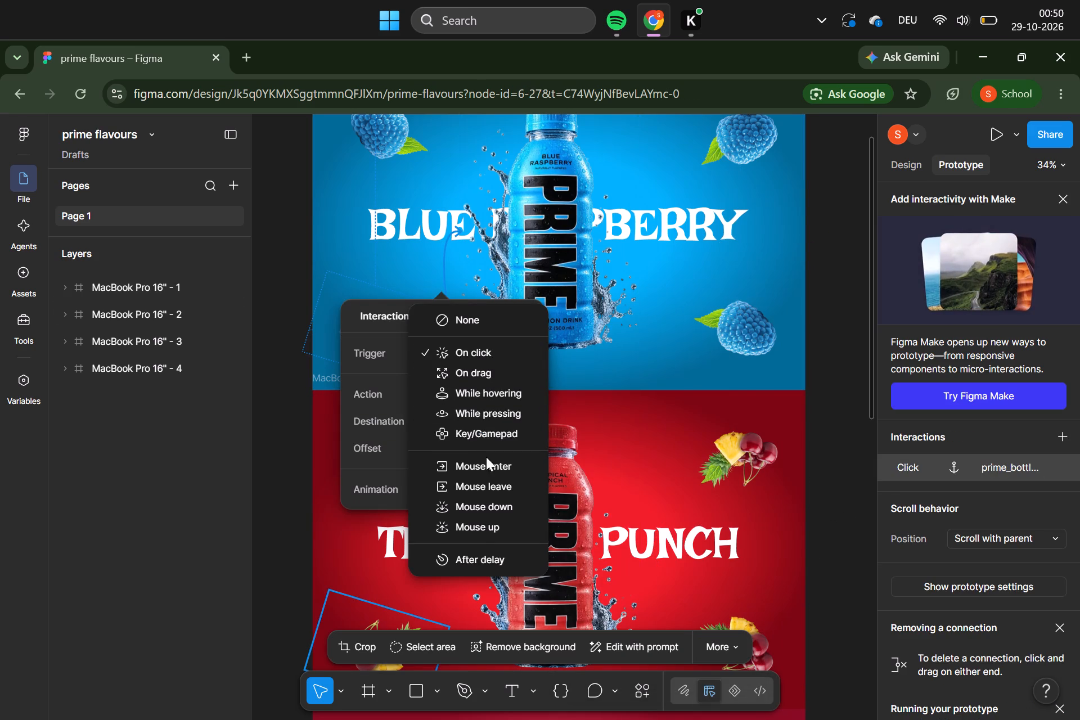
{"action": "left_click", "coordinate": [489, 555]}
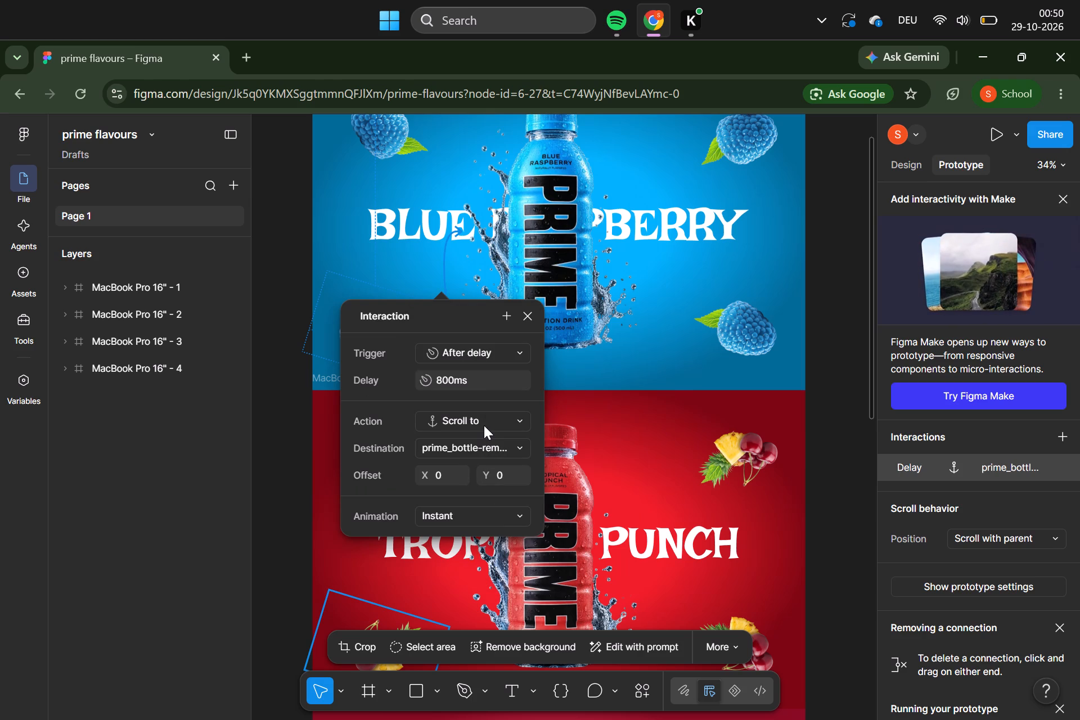
{"action": "left_click", "coordinate": [484, 425]}
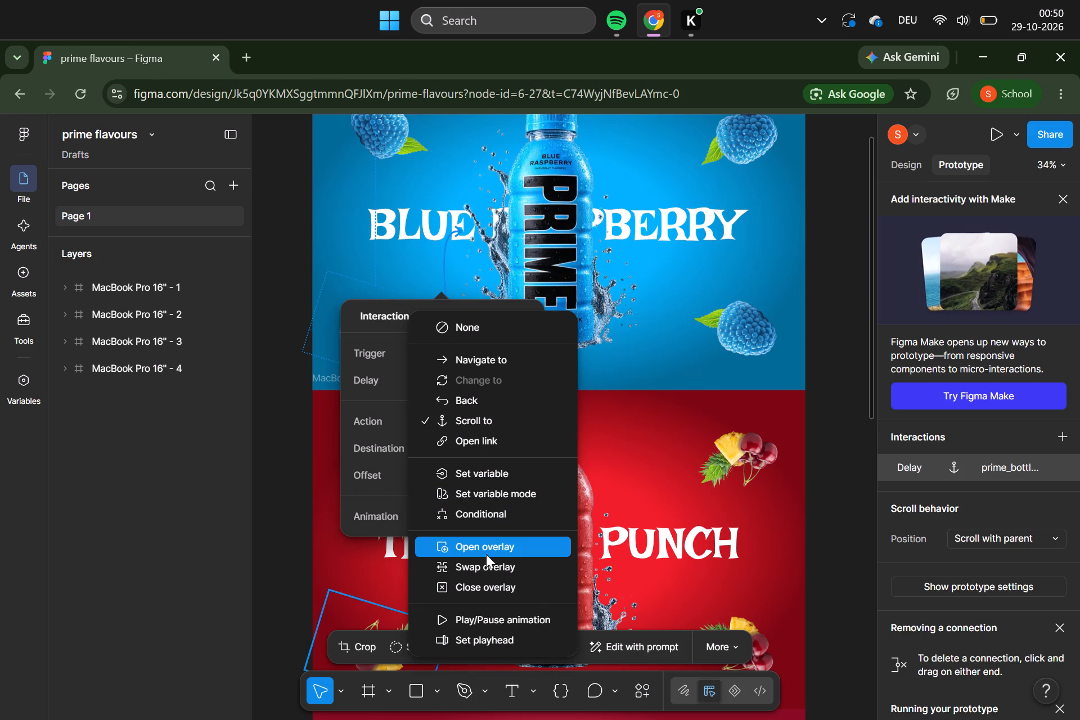
{"action": "left_click", "coordinate": [502, 361]}
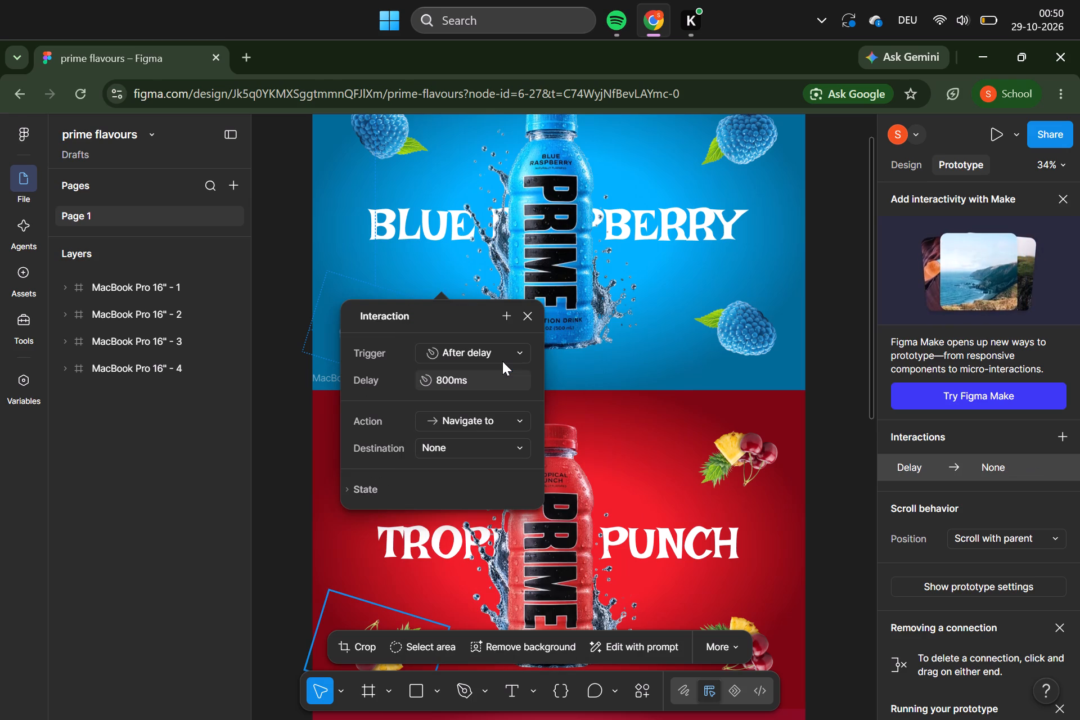
{"action": "left_click", "coordinate": [470, 449]}
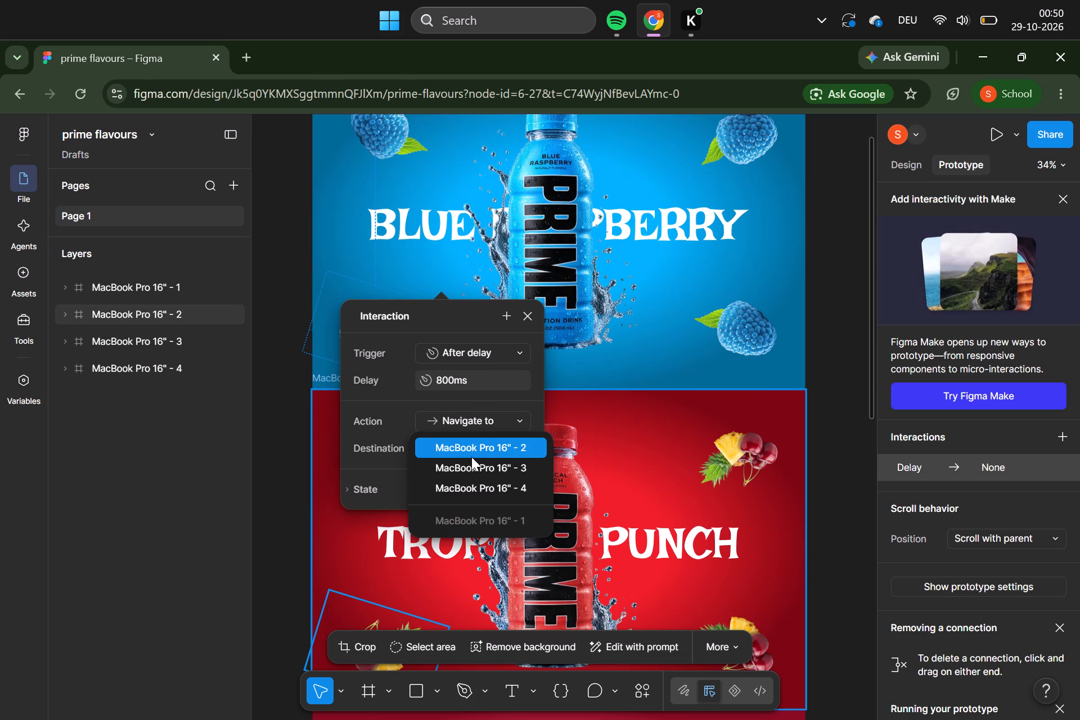
{"action": "left_click", "coordinate": [479, 447]}
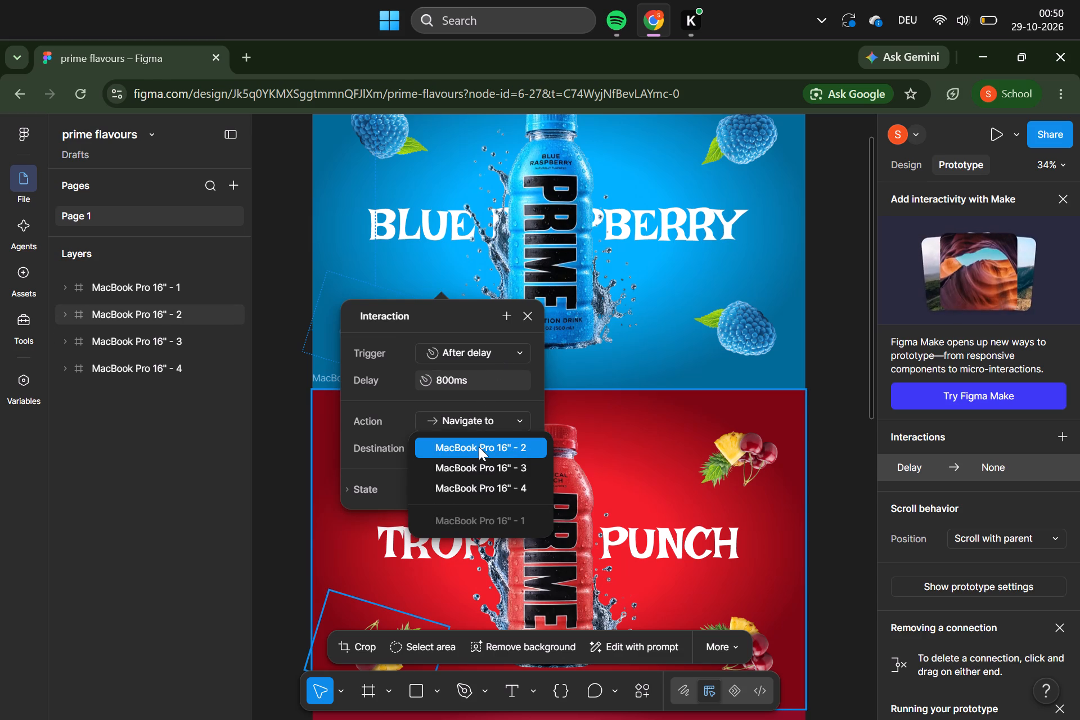
Try Dissolve and Move in for the bottom-left fruit's transition animation, settling on Slide in.
{"action": "left_click", "coordinate": [465, 493]}
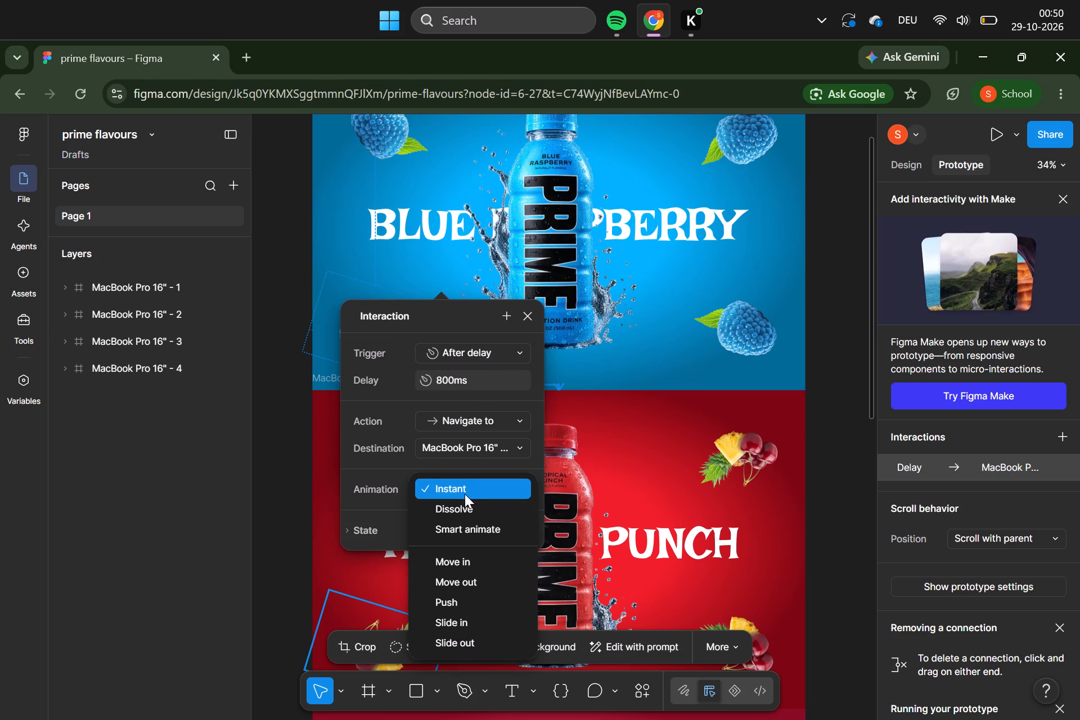
{"action": "left_click", "coordinate": [462, 516]}
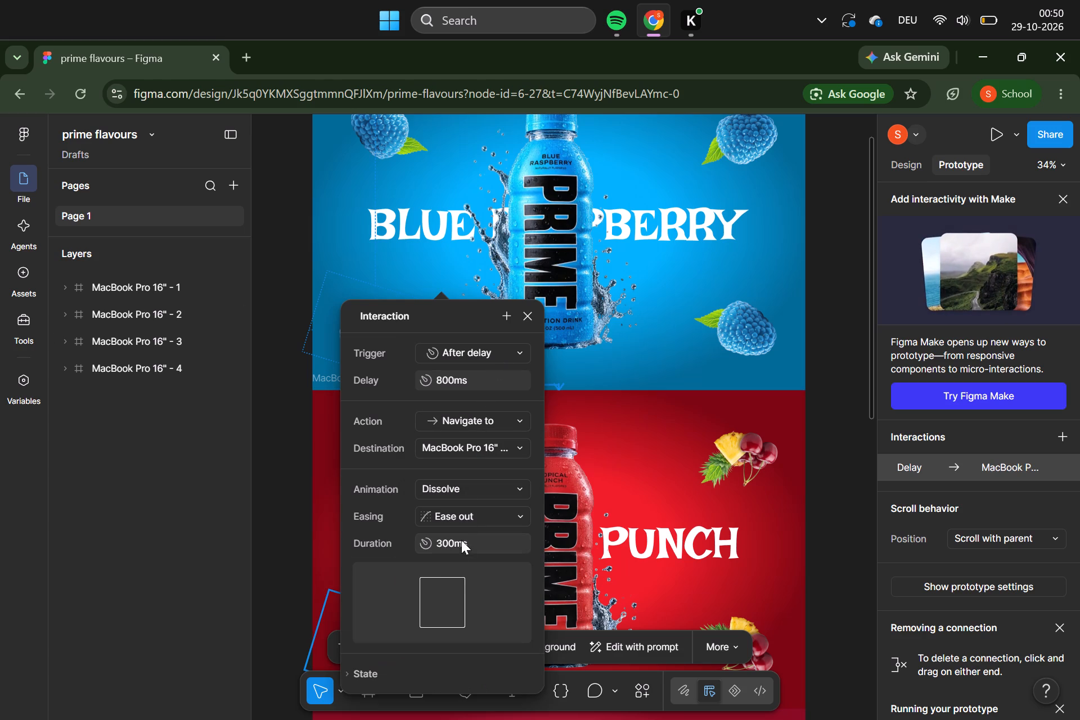
{"action": "left_click", "coordinate": [477, 487]}
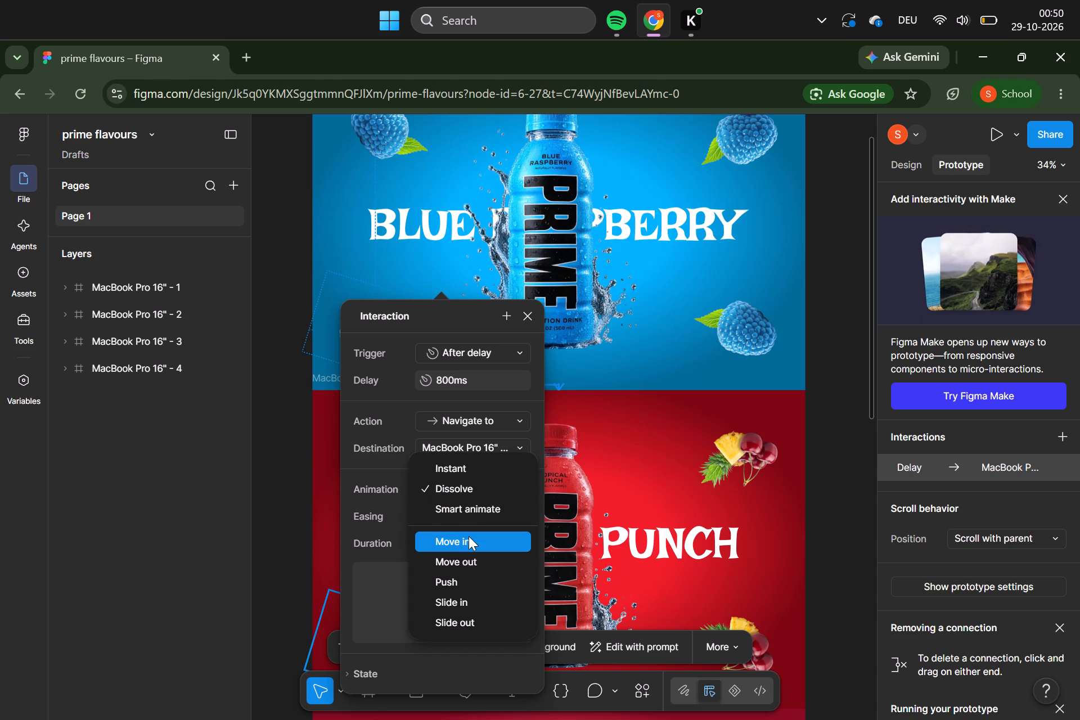
{"action": "left_click", "coordinate": [469, 536]}
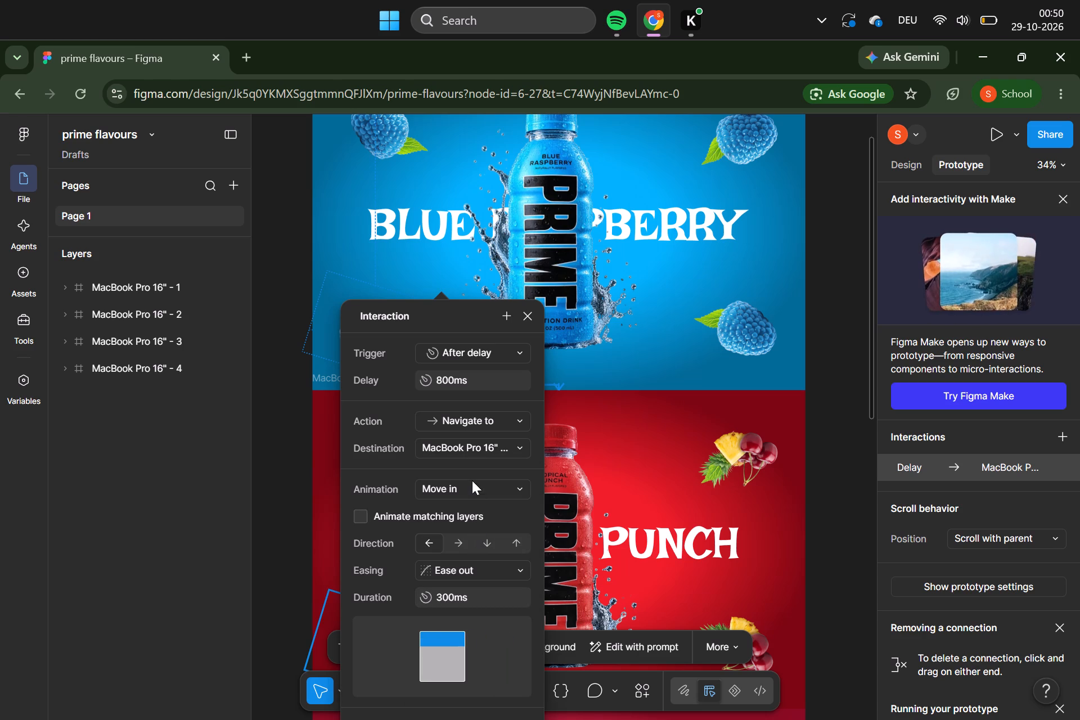
{"action": "left_click", "coordinate": [472, 480]}
{"action": "left_click", "coordinate": [474, 548]}
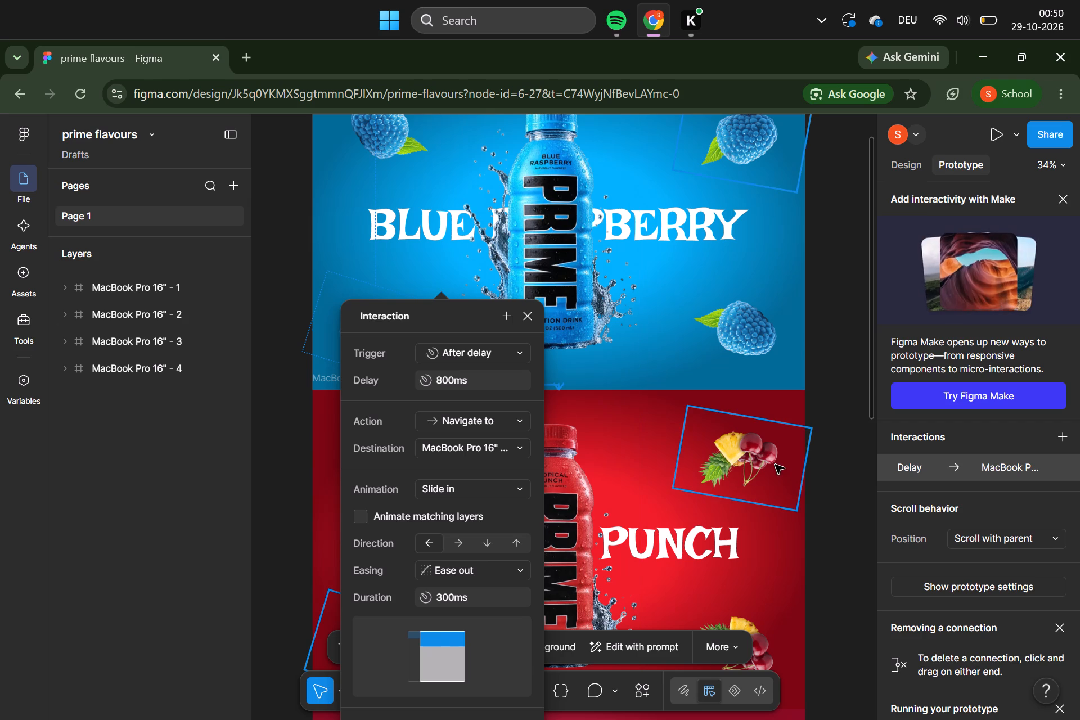
{"action": "left_click", "coordinate": [843, 454]}
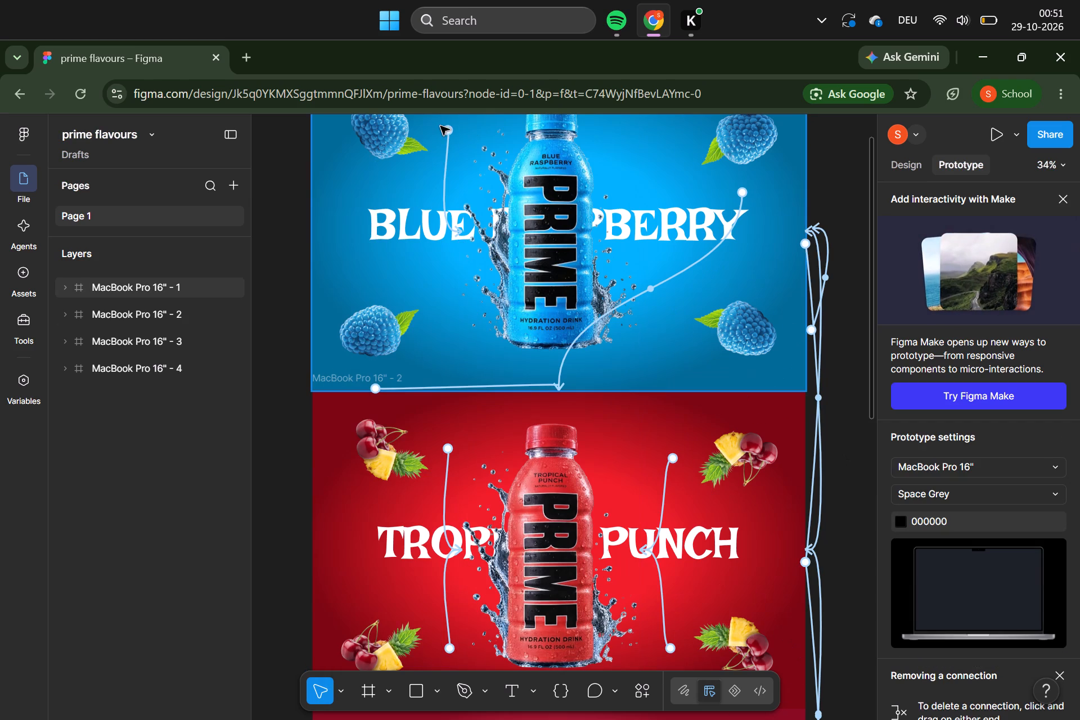
Set the click interaction of the blue raspberry frame's top-left fruit to trigger After delay.
{"action": "left_click", "coordinate": [448, 136]}
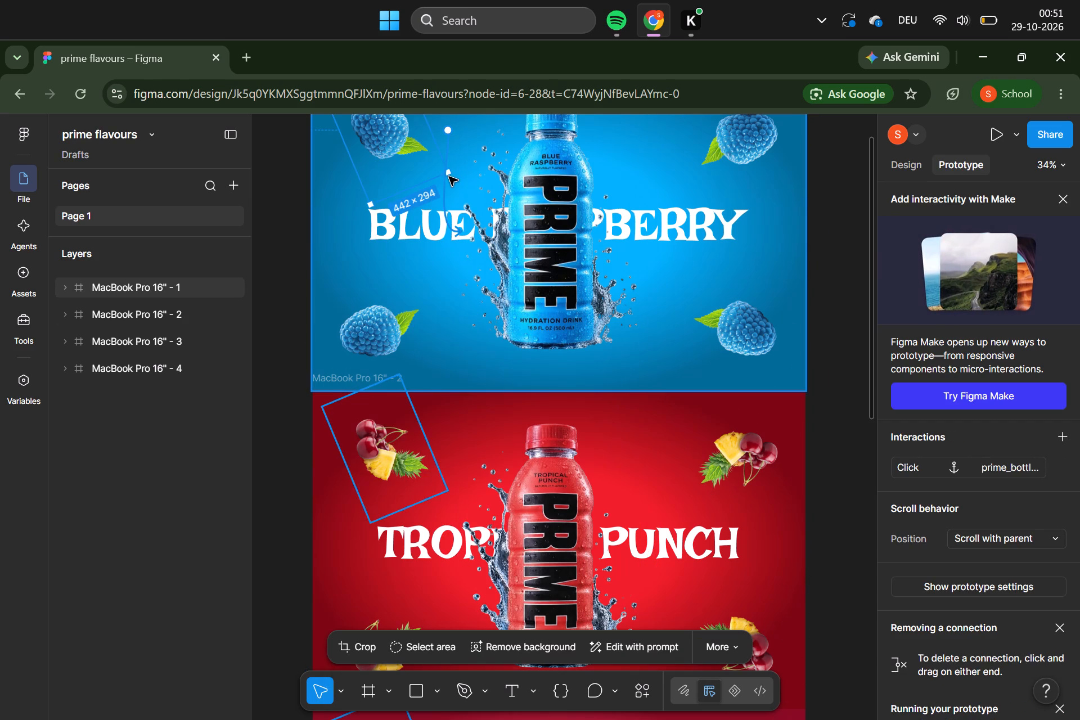
{"action": "left_click", "coordinate": [448, 154]}
{"action": "scroll", "coordinate": [448, 154], "scroll_direction": "up", "scroll_amount": 1}
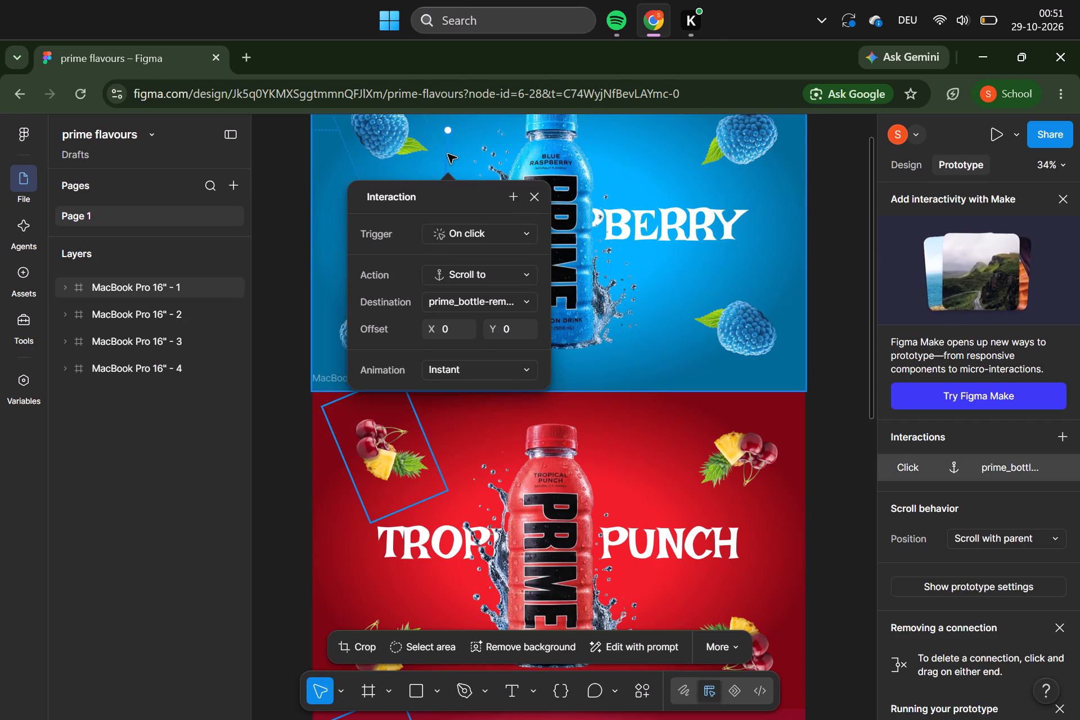
{"action": "scroll", "coordinate": [448, 154], "scroll_direction": "up", "scroll_amount": 1}
{"action": "left_click", "coordinate": [461, 286]}
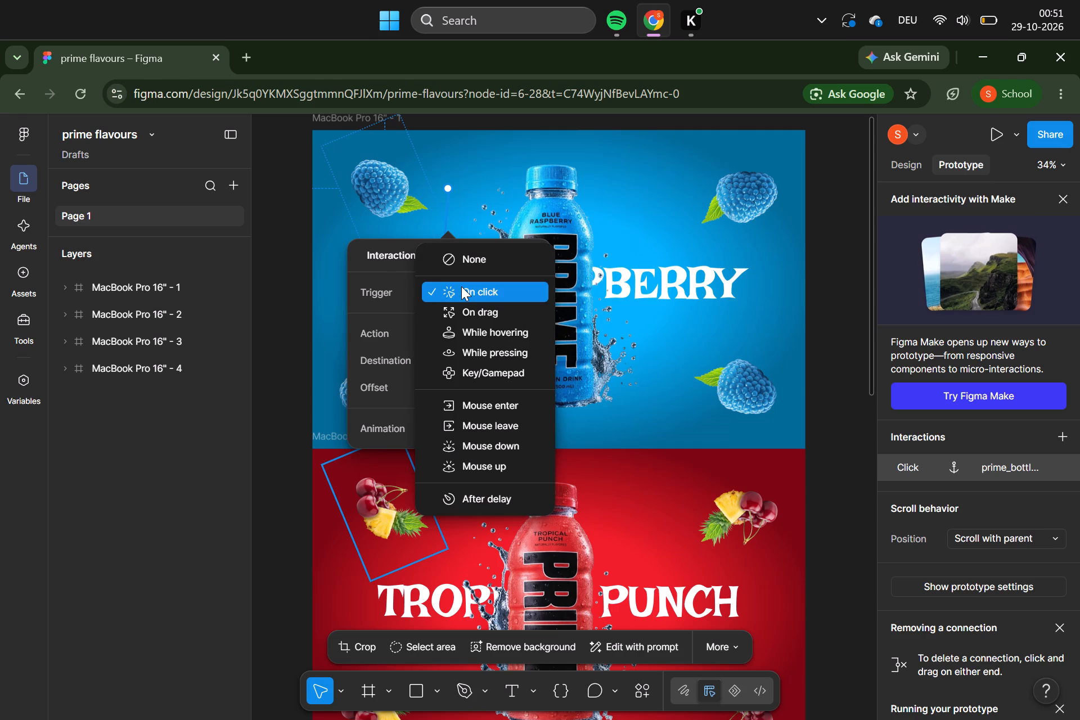
{"action": "left_click", "coordinate": [487, 459]}
{"action": "left_click", "coordinate": [490, 291]}
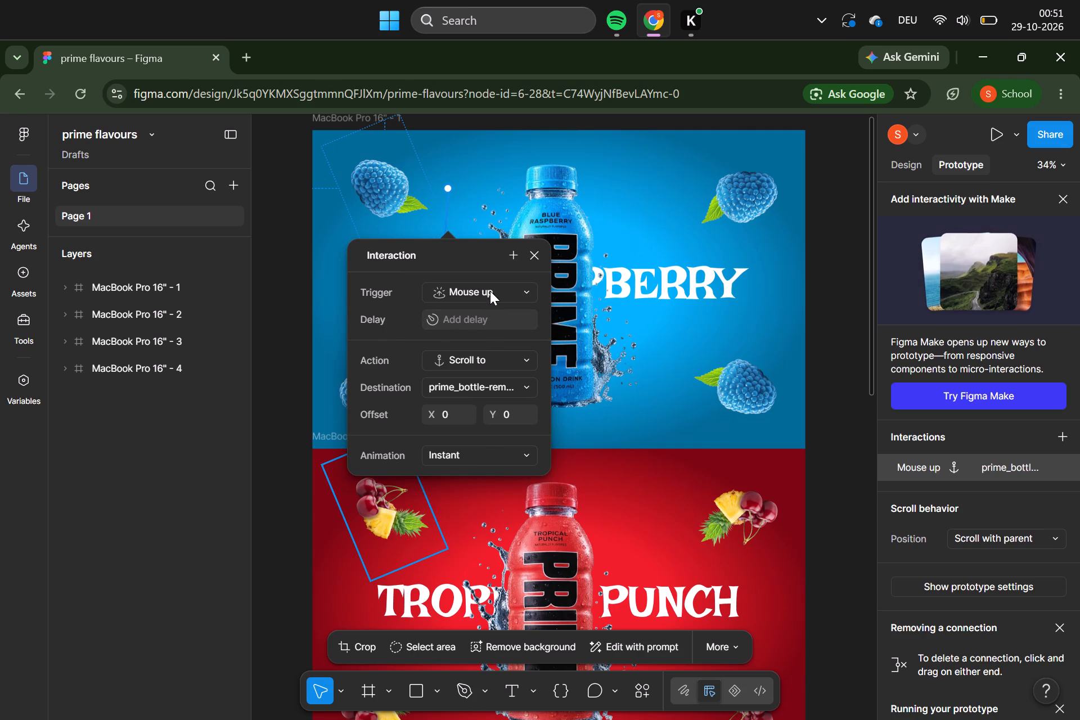
{"action": "left_click", "coordinate": [505, 331]}
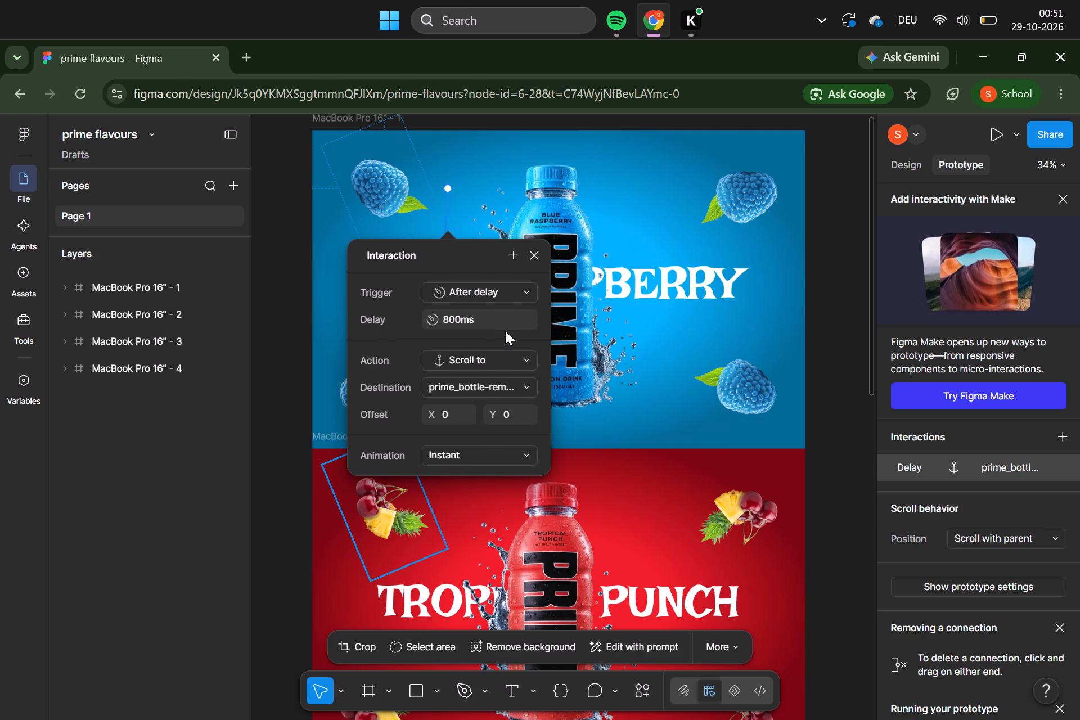
Make the top-left fruit's delayed interaction navigate to MacBook Pro 16" - 2 with a Smart animate animation.
{"action": "left_click", "coordinate": [483, 359]}
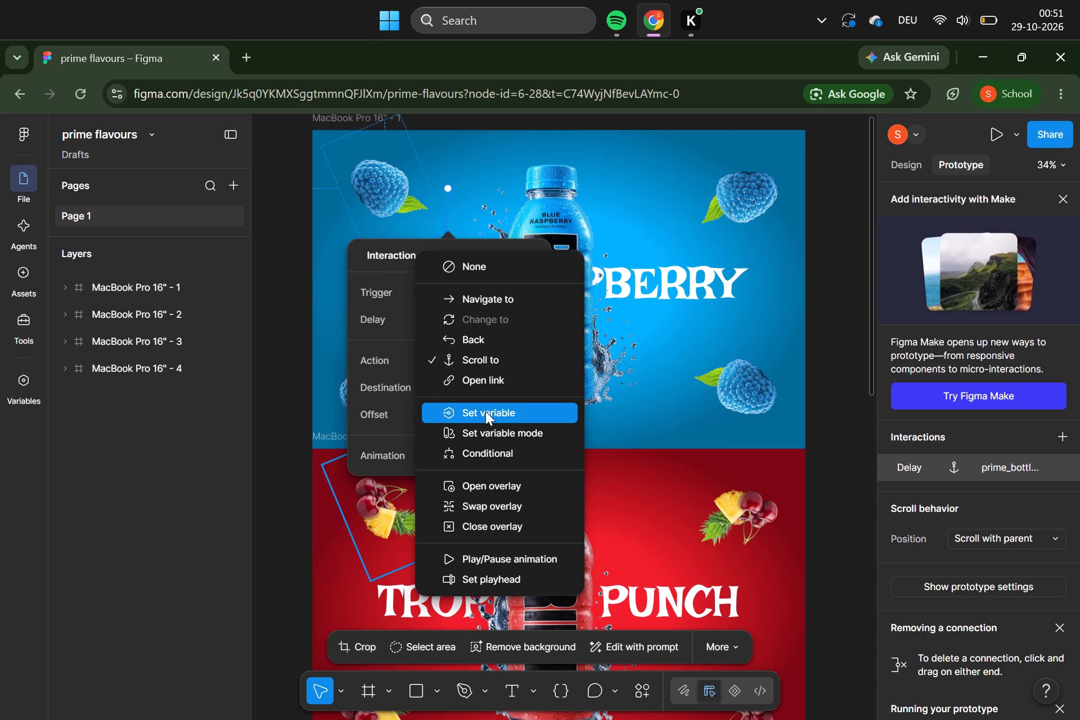
{"action": "left_click", "coordinate": [519, 299]}
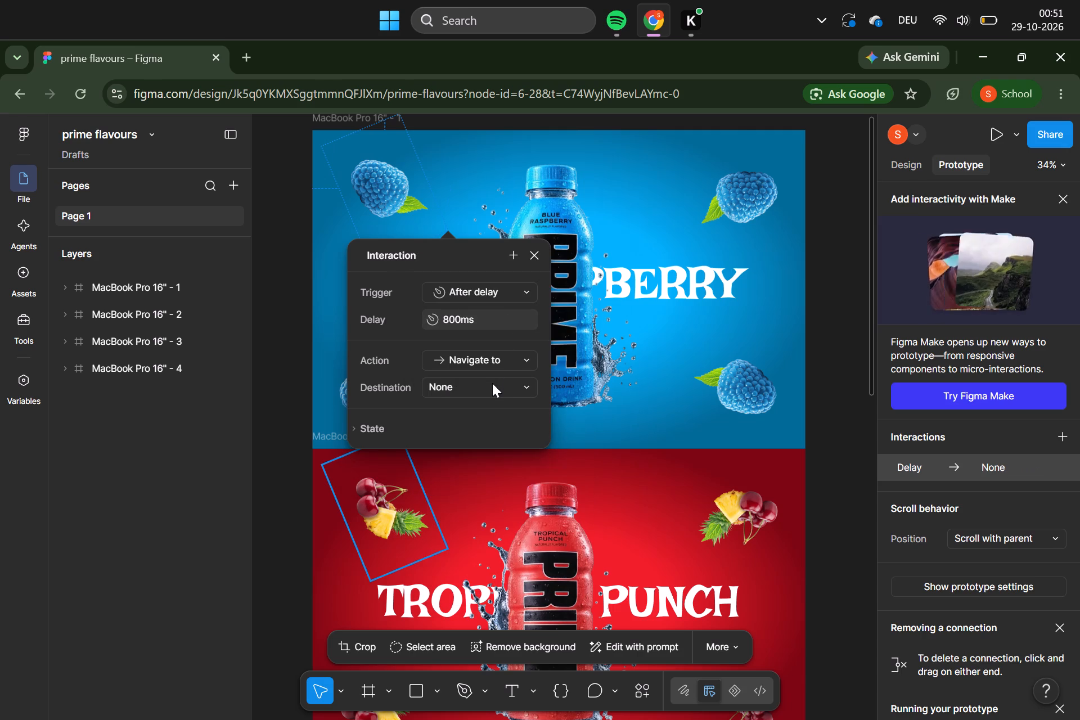
{"action": "left_click", "coordinate": [492, 383]}
{"action": "left_click", "coordinate": [492, 379]}
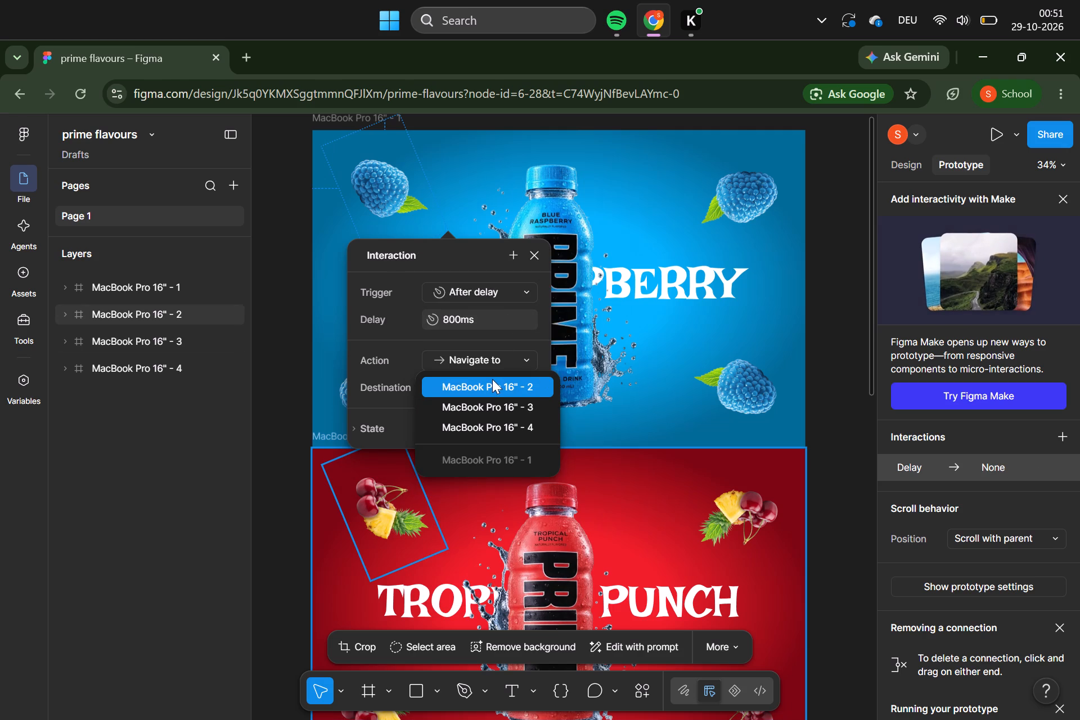
{"action": "left_click", "coordinate": [479, 426]}
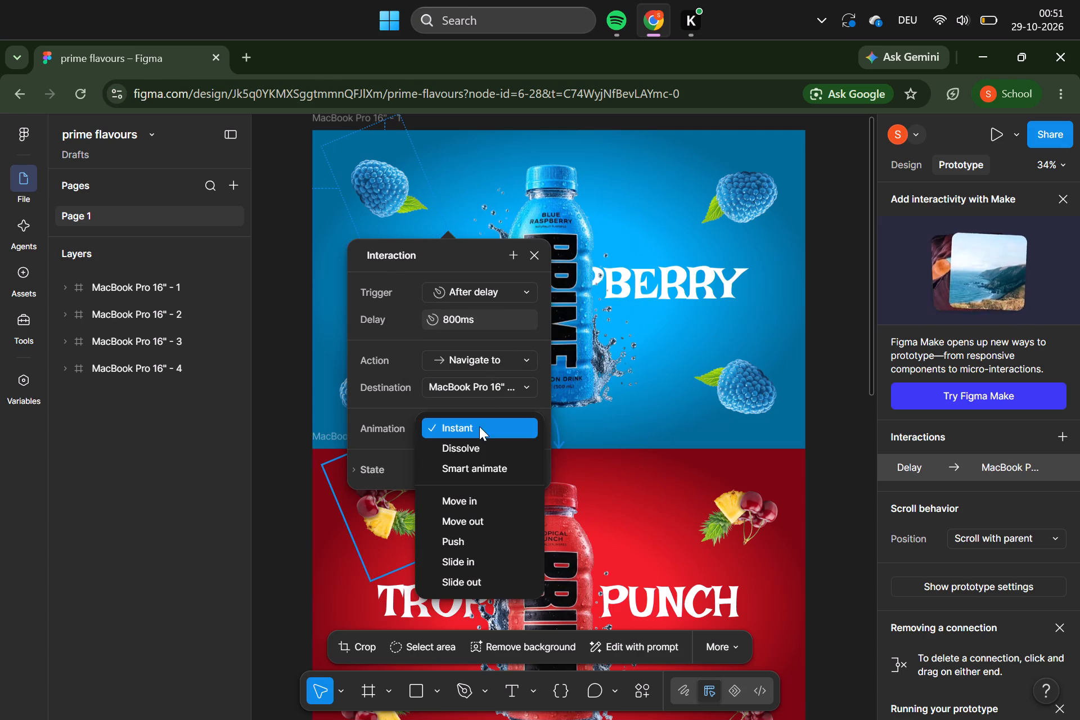
{"action": "left_click", "coordinate": [478, 463]}
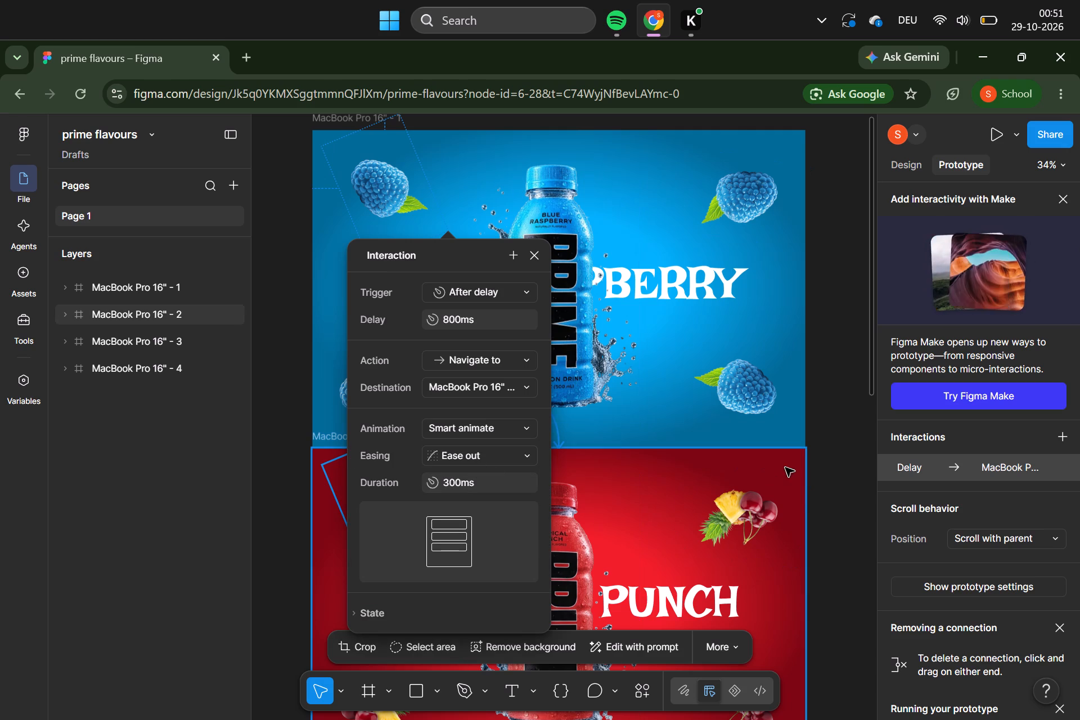
{"action": "left_click", "coordinate": [833, 460]}
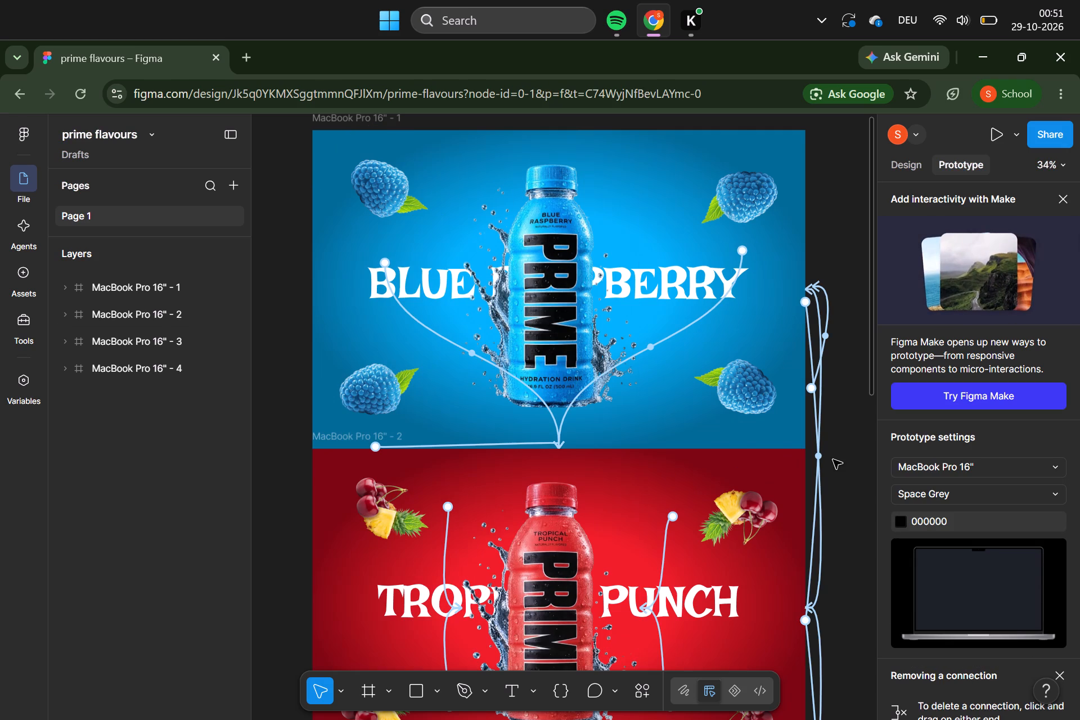
Draw an extra connection from the blue raspberry frame's bottom-right fruit, adding an On click interaction that scrolls to Background Gradient.
{"action": "scroll", "coordinate": [833, 460], "scroll_direction": "down", "scroll_amount": 1}
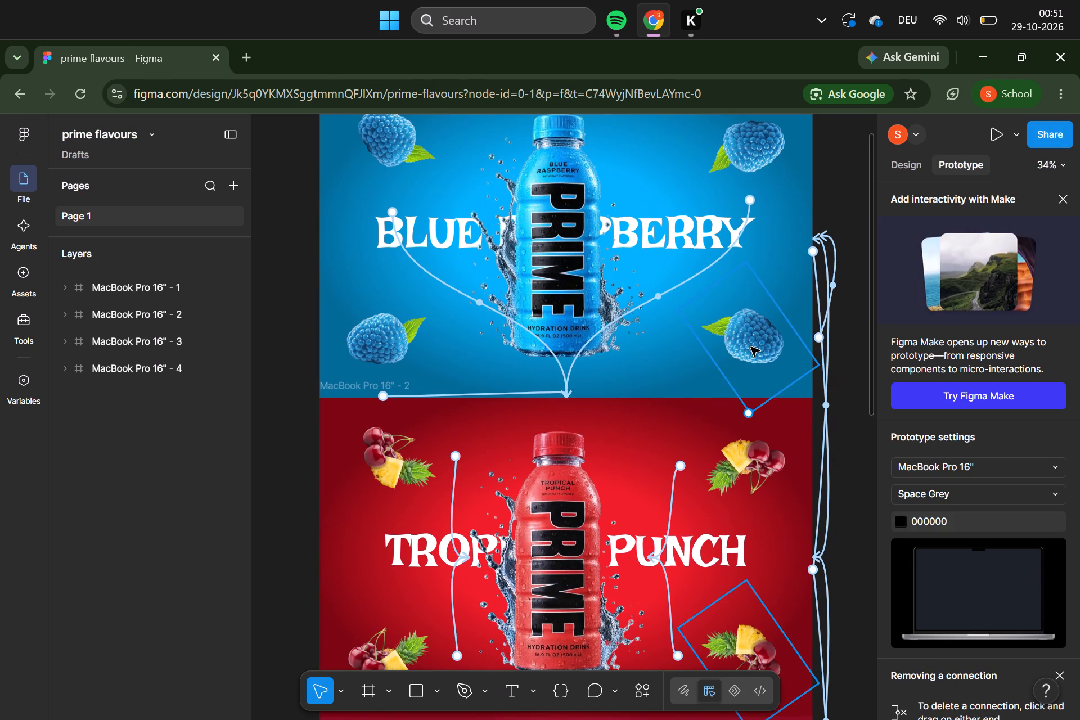
{"action": "left_click", "coordinate": [772, 338]}
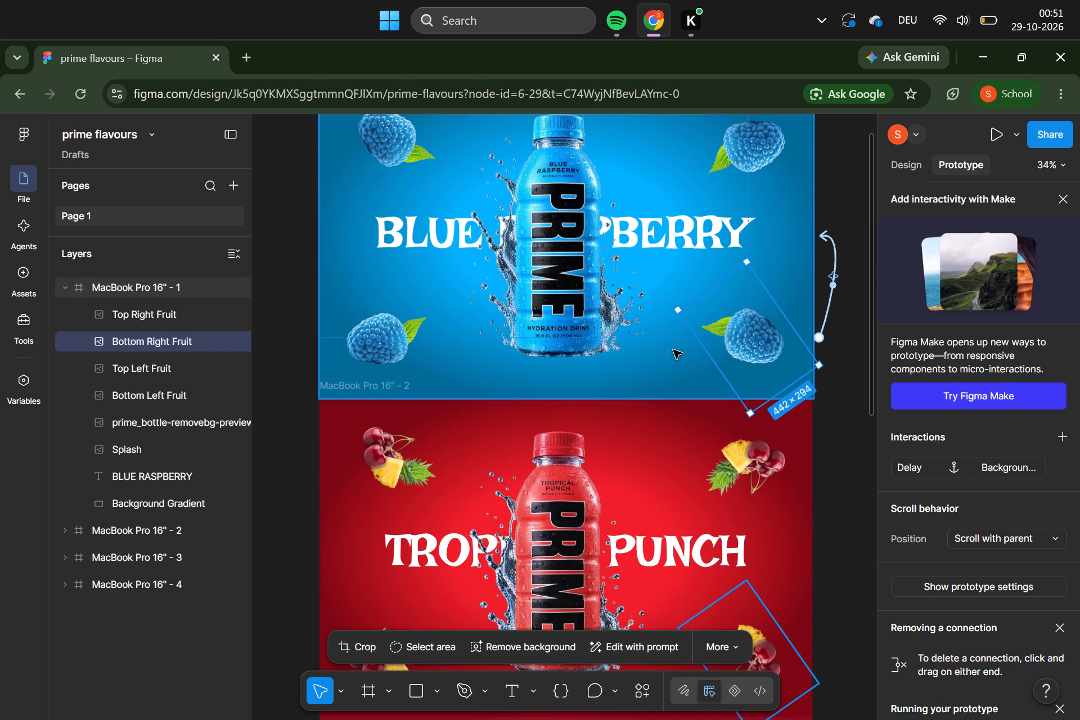
{"action": "left_click_drag", "start_coordinate": [673, 339], "coordinate": [606, 385]}
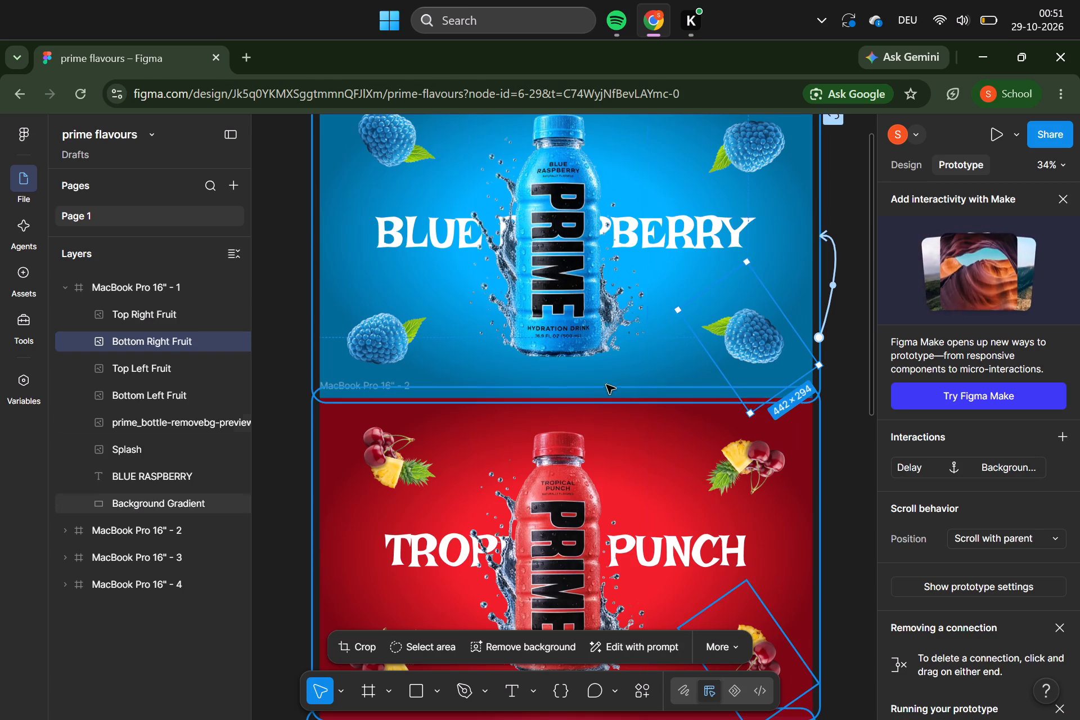
{"action": "left_click_drag", "start_coordinate": [606, 385], "coordinate": [584, 389]}
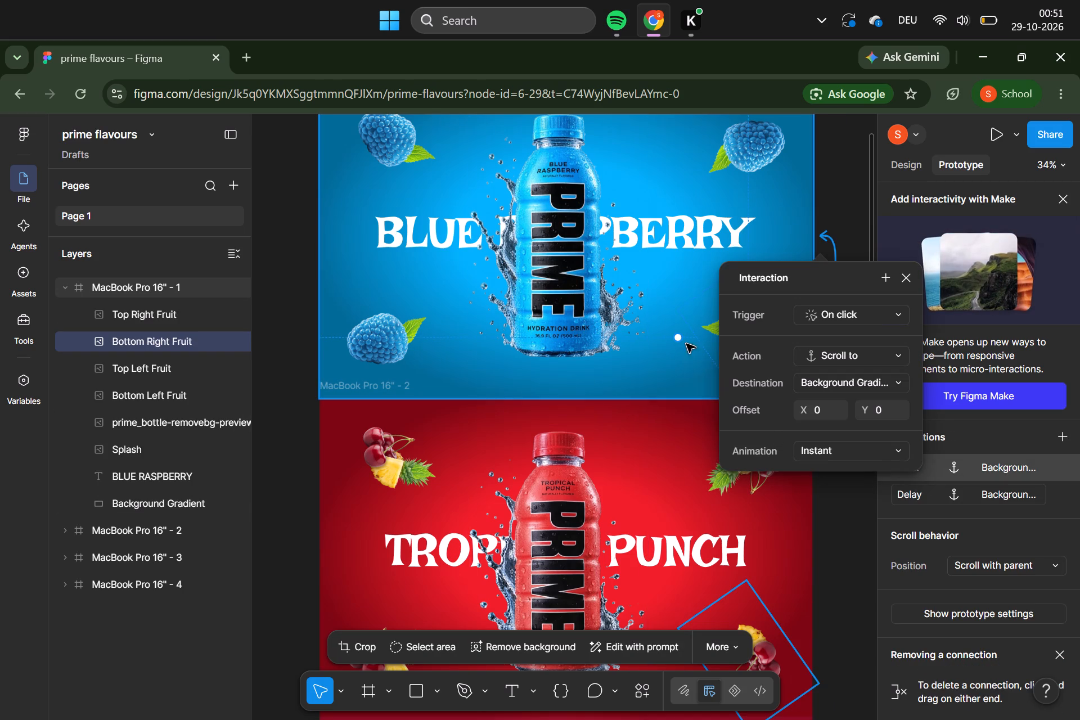
{"action": "left_click", "coordinate": [676, 335]}
{"action": "left_click", "coordinate": [676, 335]}
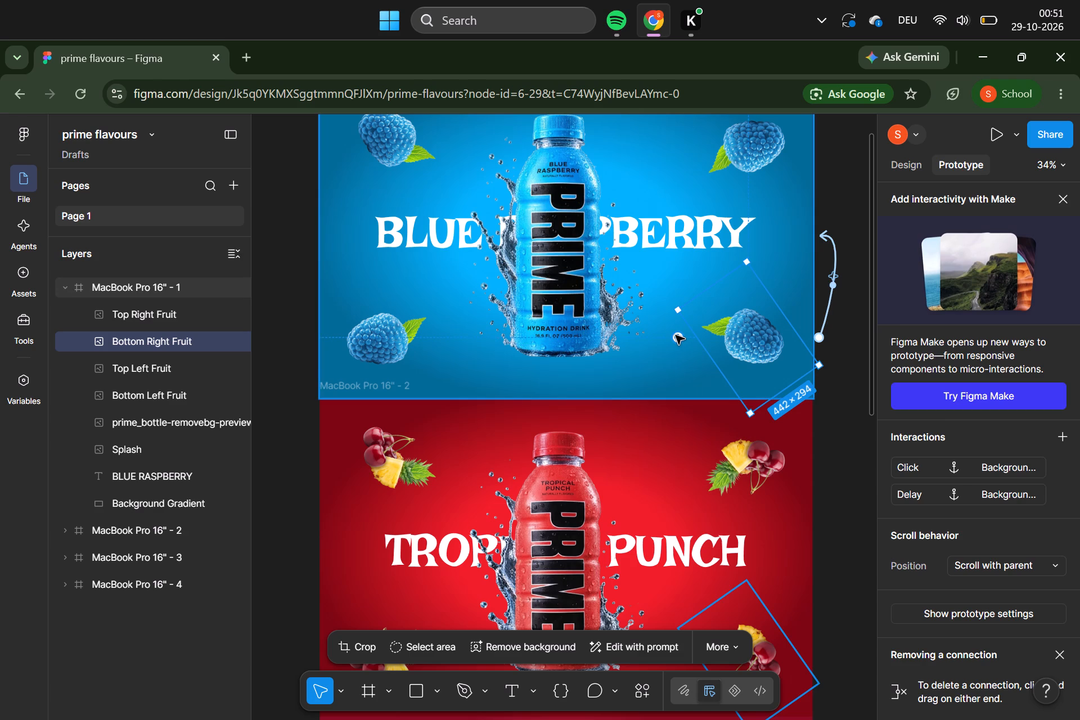
Try to draw another connection from the blue raspberry frame's bottom-right fruit, adding an On drag interaction with no destination.
{"action": "left_click", "coordinate": [679, 340]}
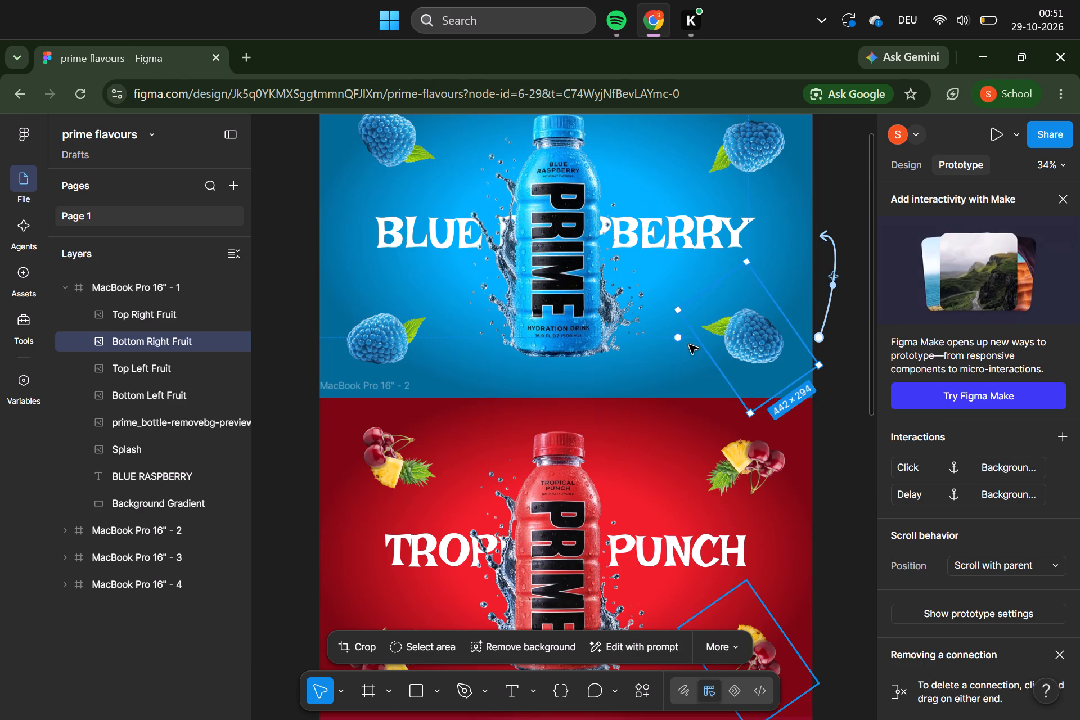
{"action": "left_click", "coordinate": [677, 339]}
{"action": "left_click_drag", "start_coordinate": [677, 339], "coordinate": [620, 370]}
{"action": "left_click", "coordinate": [673, 340]}
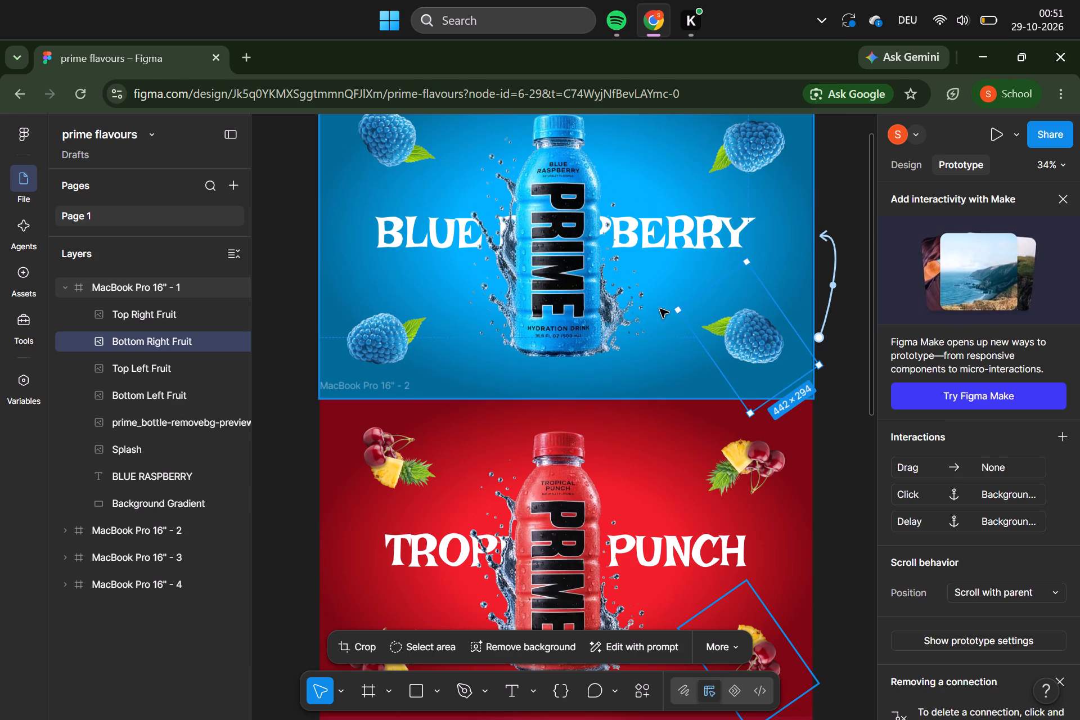
{"action": "left_click", "coordinate": [672, 296]}
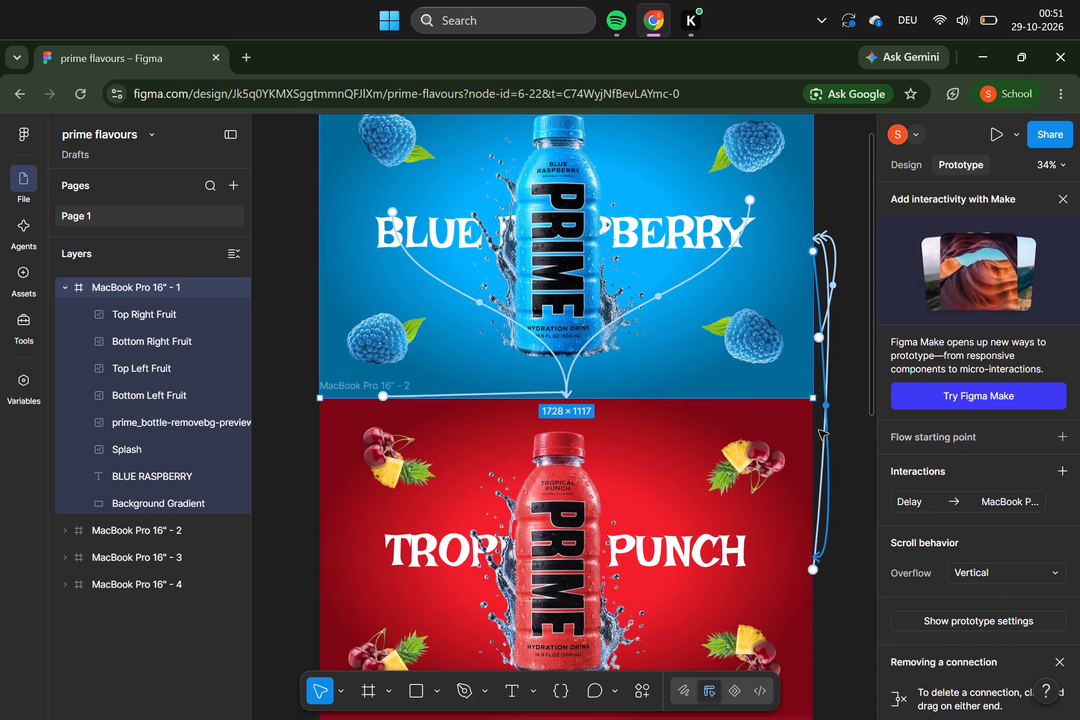
{"action": "left_click", "coordinate": [860, 422]}
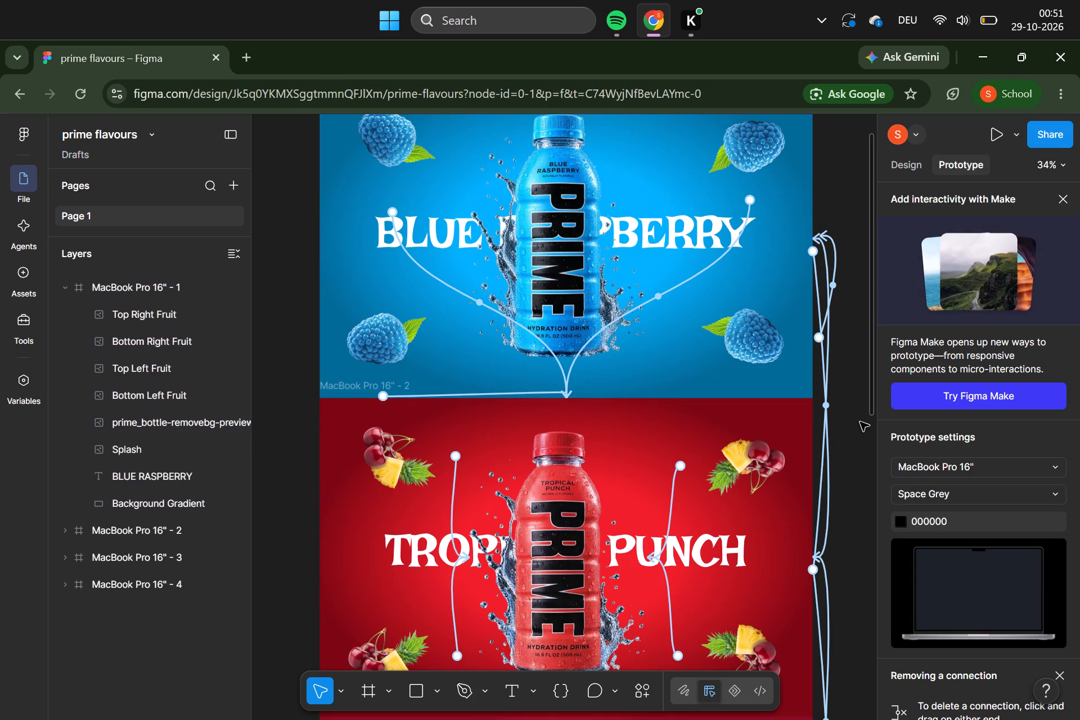
Set the click interaction of the tropical punch frame's bottom-right fruit to trigger After delay.
{"action": "scroll", "coordinate": [730, 447], "scroll_direction": "down", "scroll_amount": 2}
{"action": "left_click", "coordinate": [760, 438]}
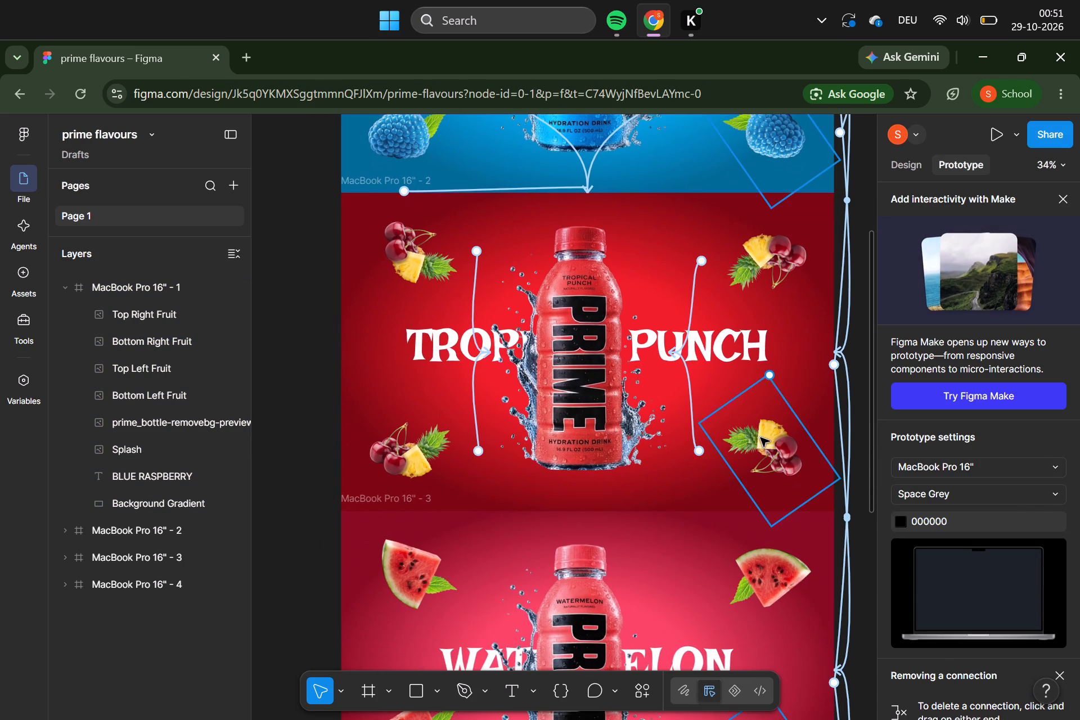
{"action": "left_click", "coordinate": [708, 451]}
{"action": "left_click", "coordinate": [688, 401]}
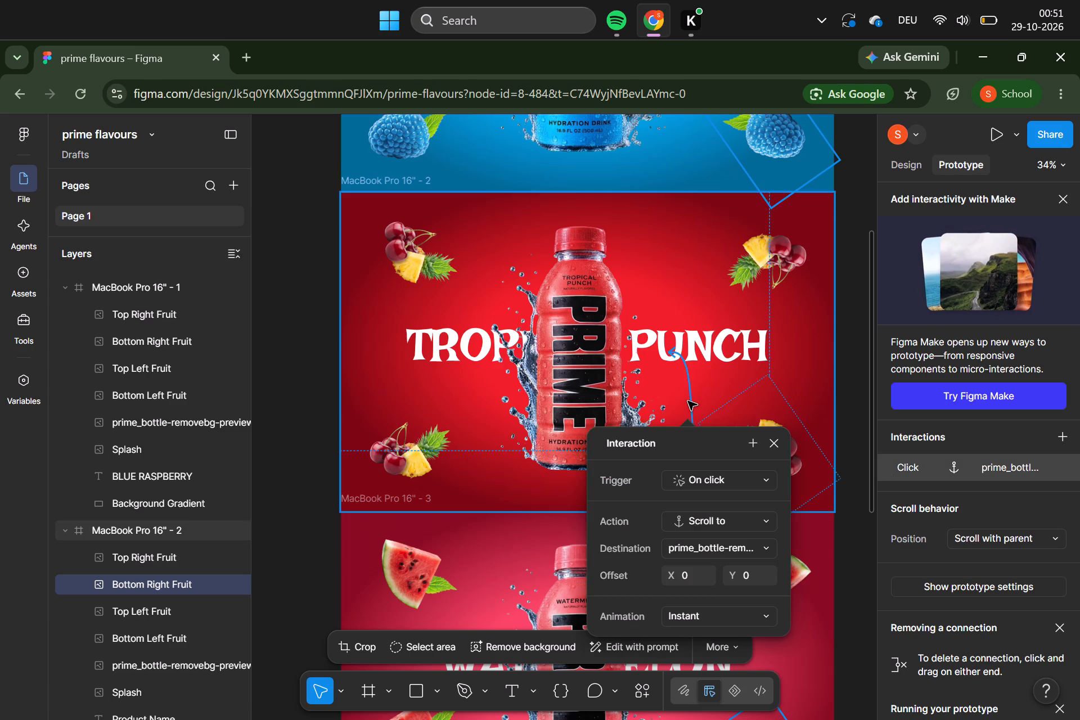
{"action": "left_click", "coordinate": [700, 476]}
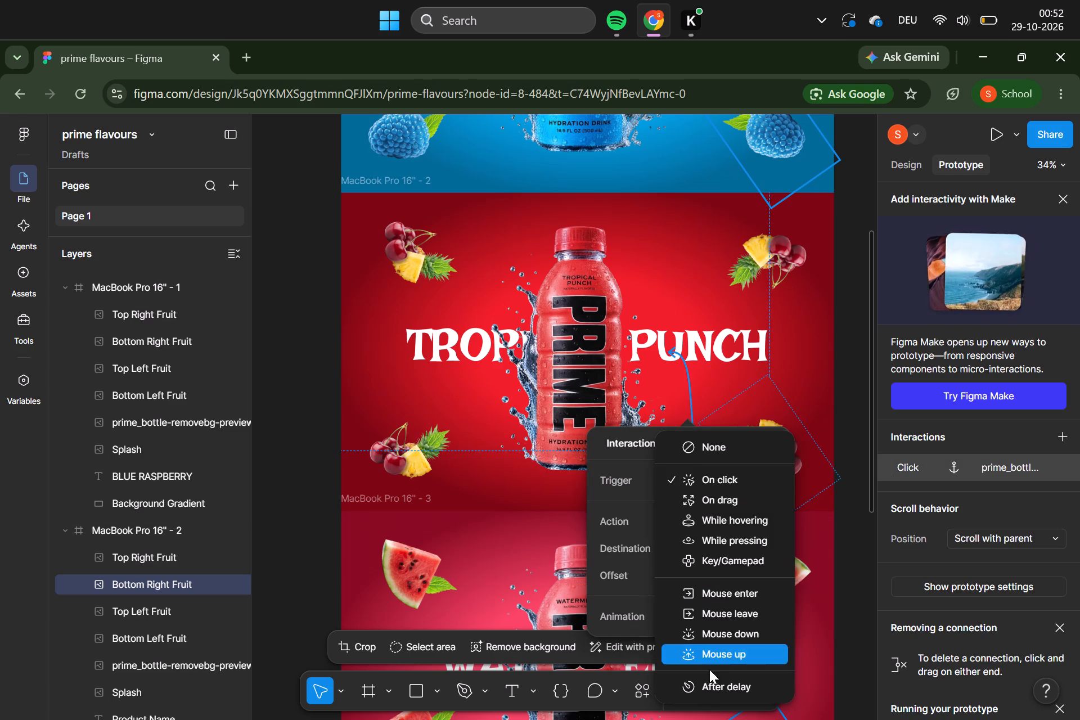
{"action": "left_click", "coordinate": [705, 683]}
{"action": "left_click", "coordinate": [705, 683]}
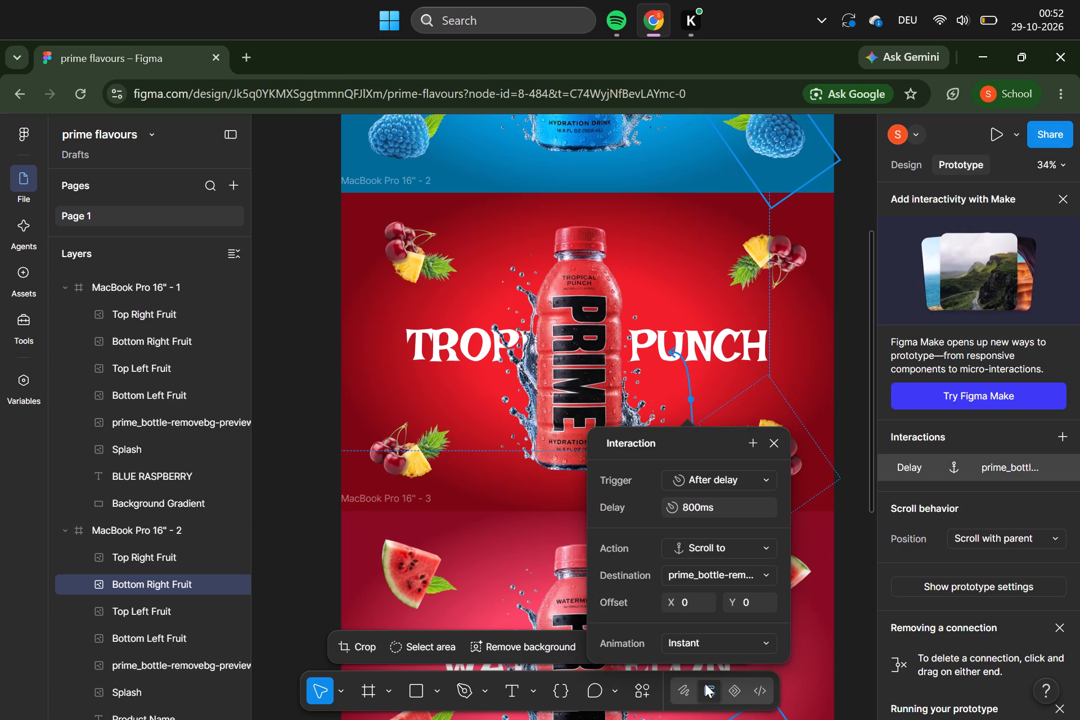
Keep the bottom-right fruit's delayed interaction scrolling to prime_bottle-removebg-preview 1 and set its animation to Animate.
{"action": "left_click", "coordinate": [723, 546]}
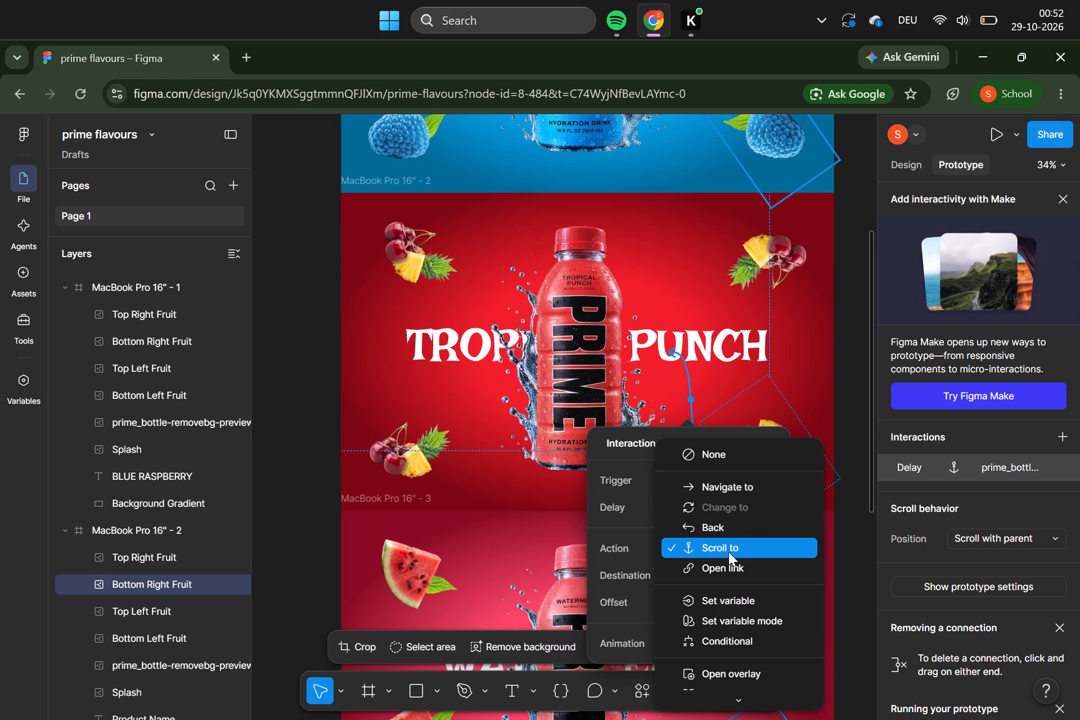
{"action": "left_click", "coordinate": [728, 552]}
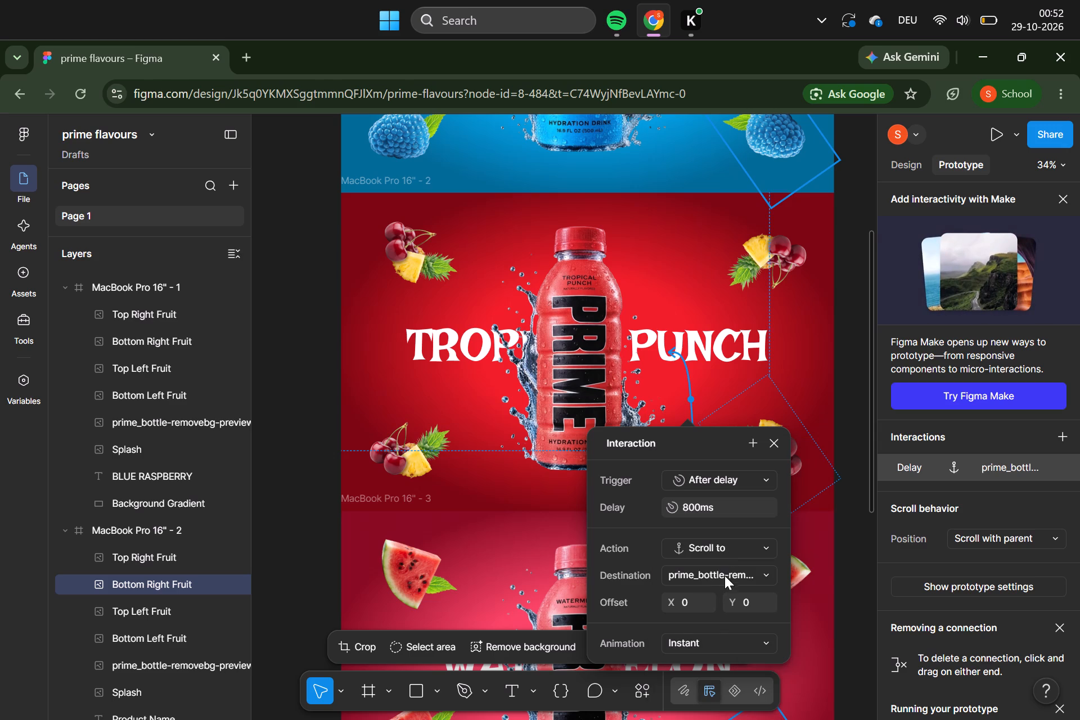
{"action": "left_click", "coordinate": [724, 579]}
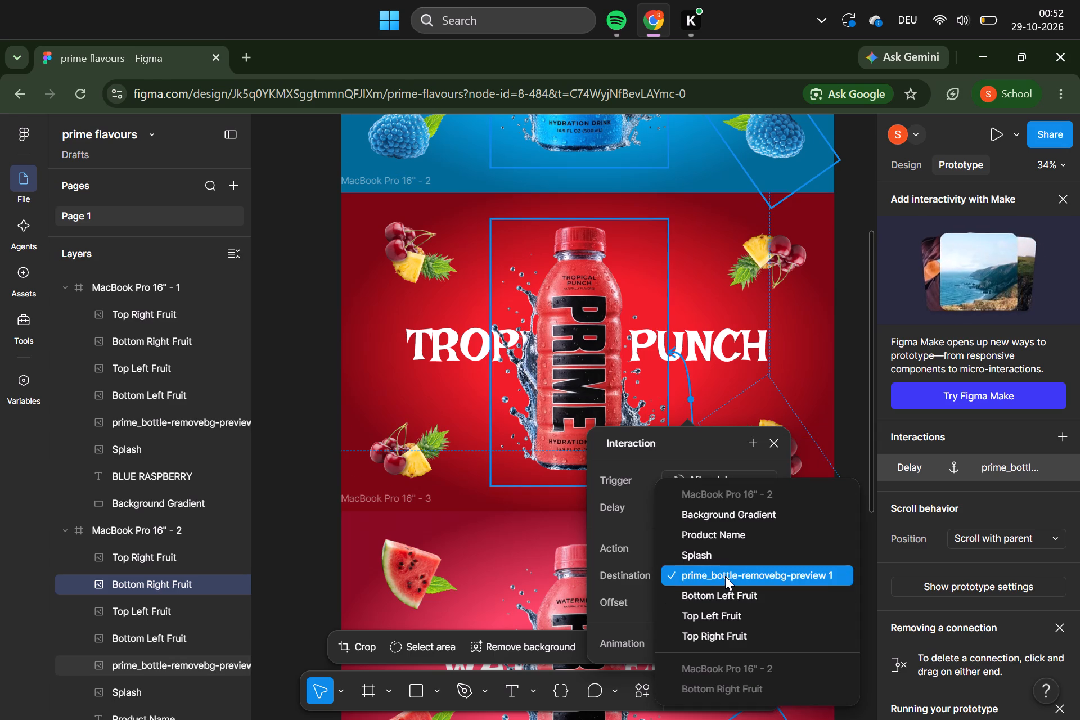
{"action": "left_click", "coordinate": [729, 569]}
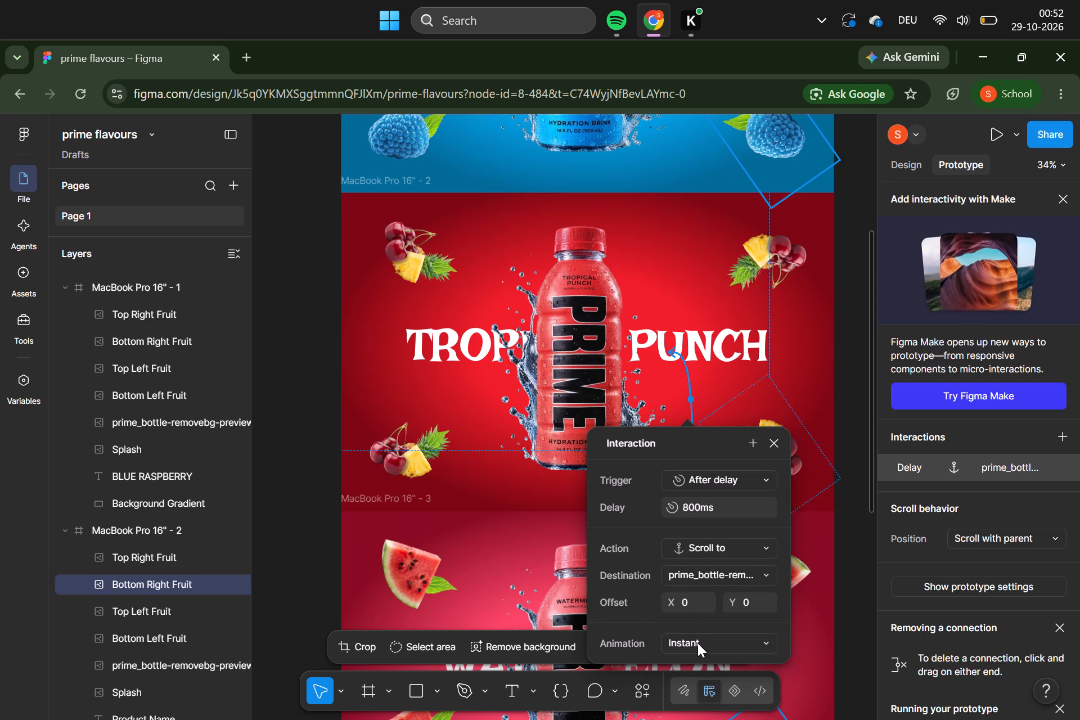
{"action": "left_click", "coordinate": [697, 643]}
{"action": "left_click", "coordinate": [698, 693]}
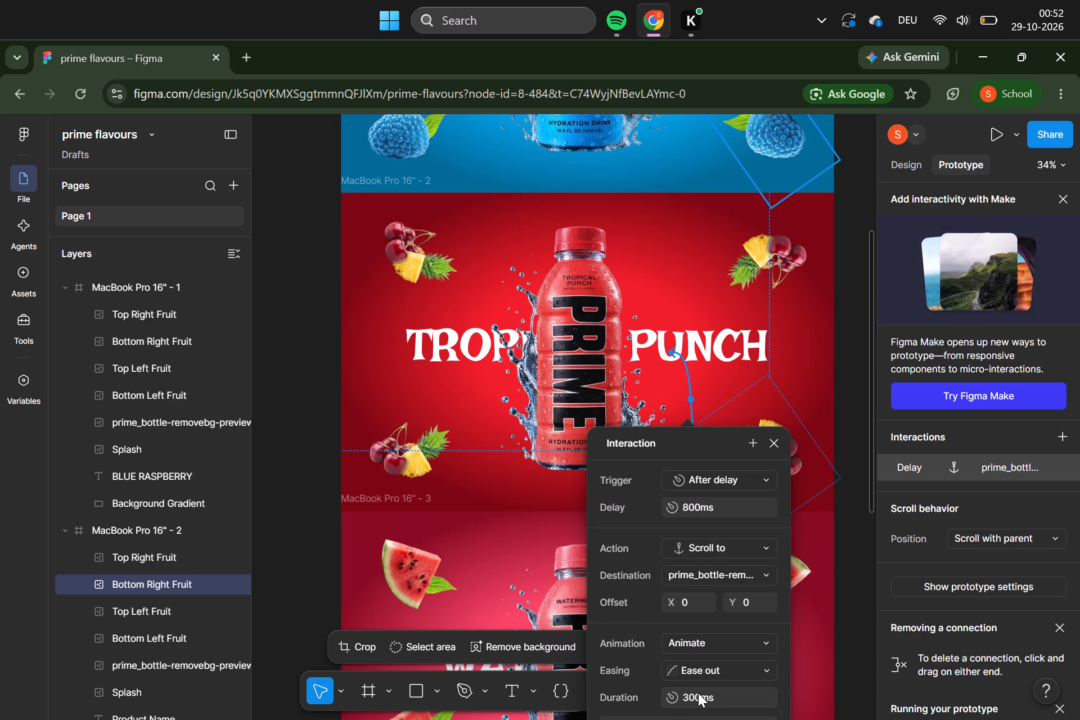
{"action": "scroll", "coordinate": [732, 673], "scroll_direction": "down", "scroll_amount": 1}
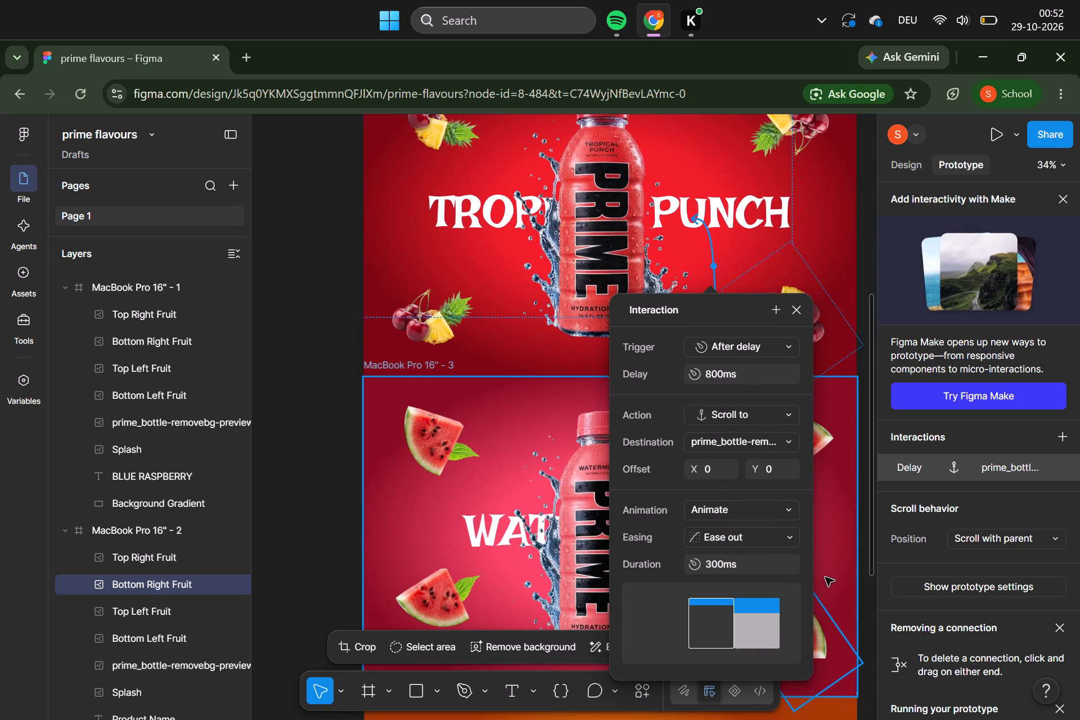
{"action": "left_click", "coordinate": [321, 450]}
Set the click interaction of the tropical punch frame's bottom-left fruit to trigger After delay.
{"action": "scroll", "coordinate": [321, 450], "scroll_direction": "up", "scroll_amount": 1}
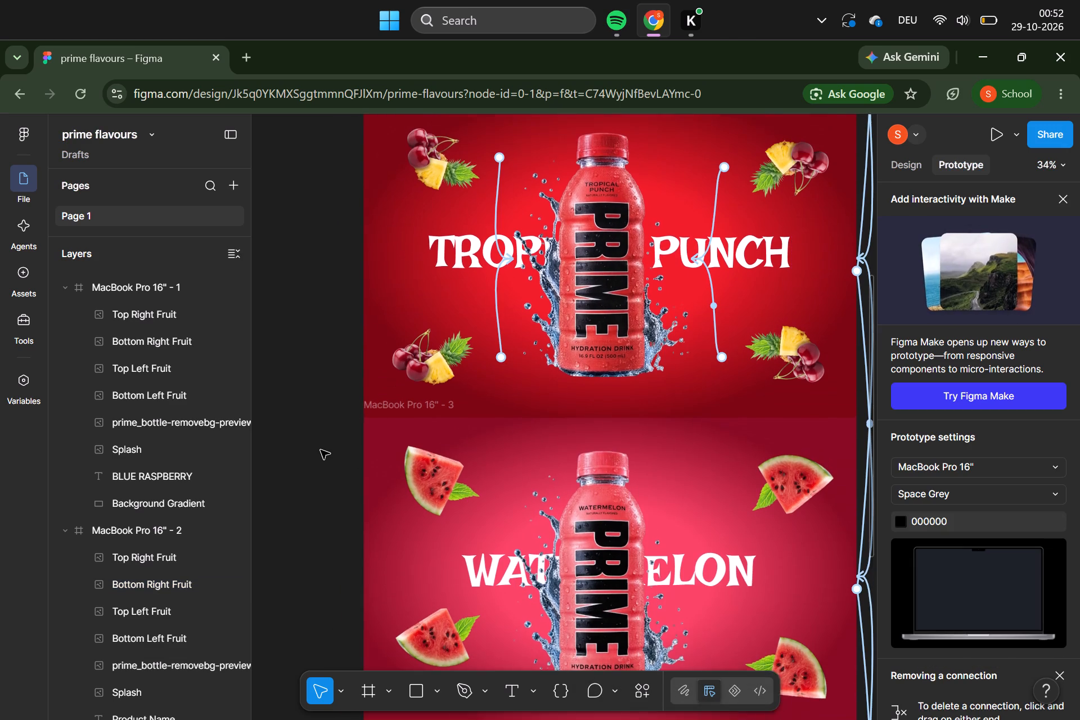
{"action": "scroll", "coordinate": [321, 450], "scroll_direction": "up", "scroll_amount": 1}
{"action": "left_click", "coordinate": [395, 407]}
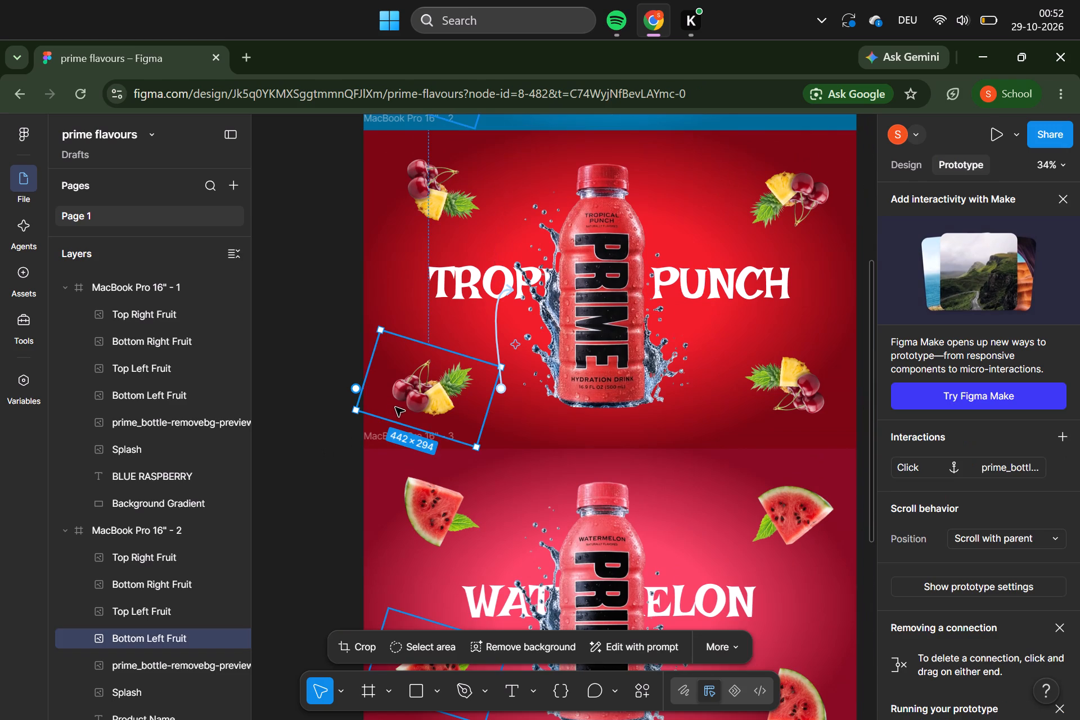
{"action": "left_click", "coordinate": [505, 389]}
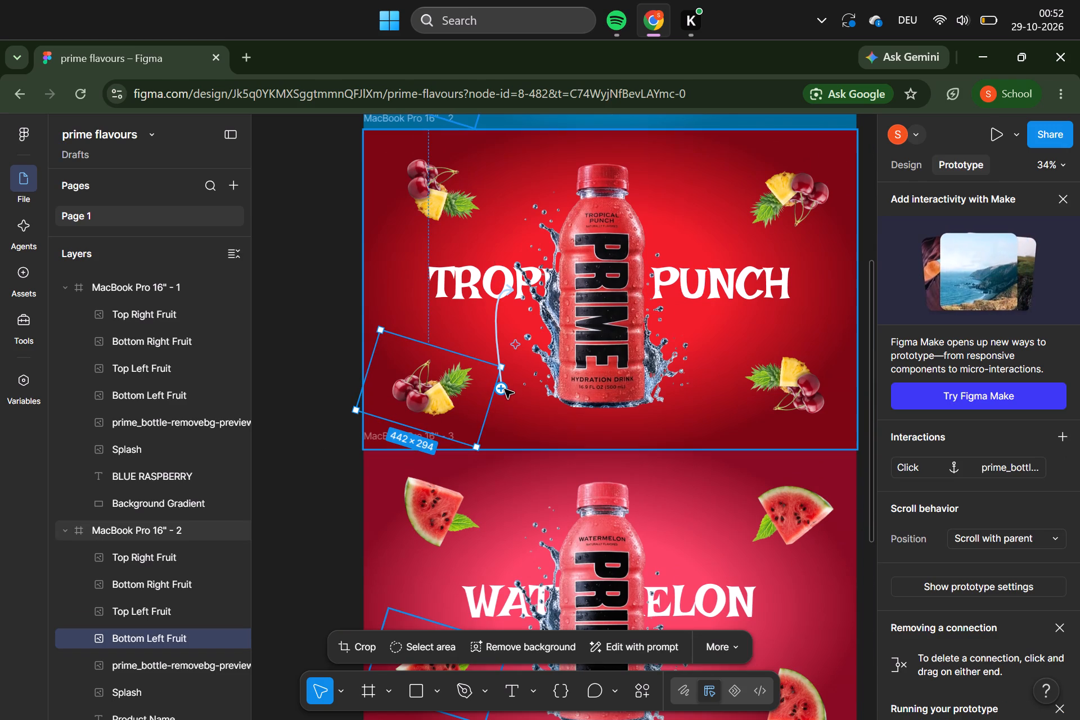
{"action": "left_click", "coordinate": [505, 389]}
{"action": "left_click", "coordinate": [494, 322]}
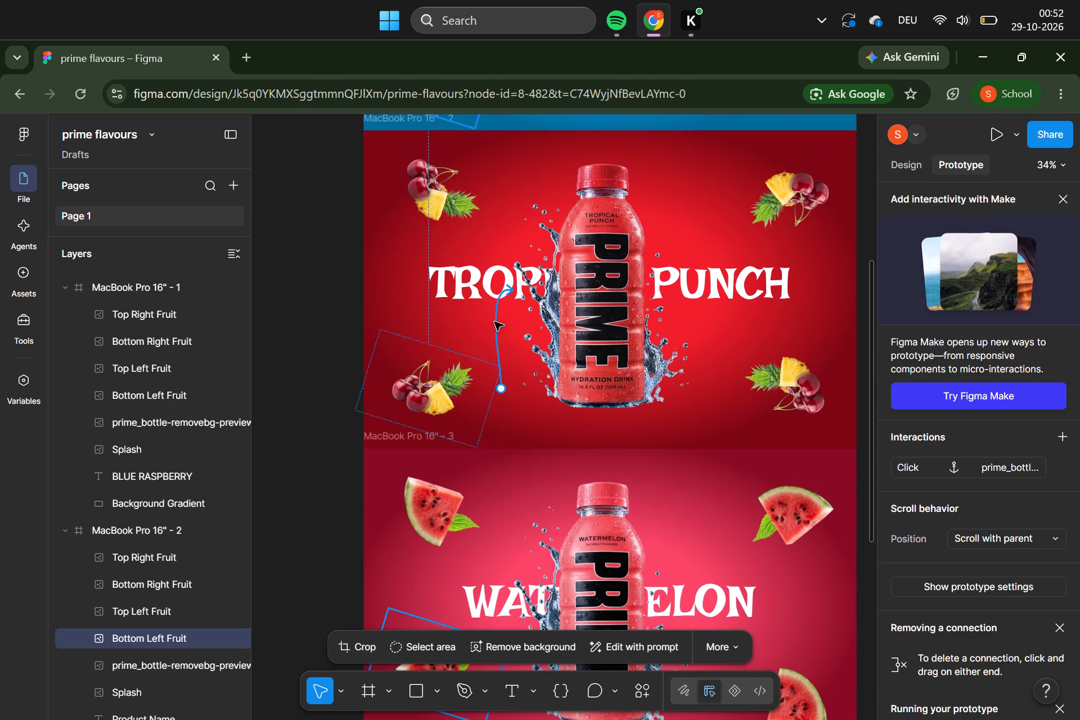
{"action": "left_click", "coordinate": [507, 408]}
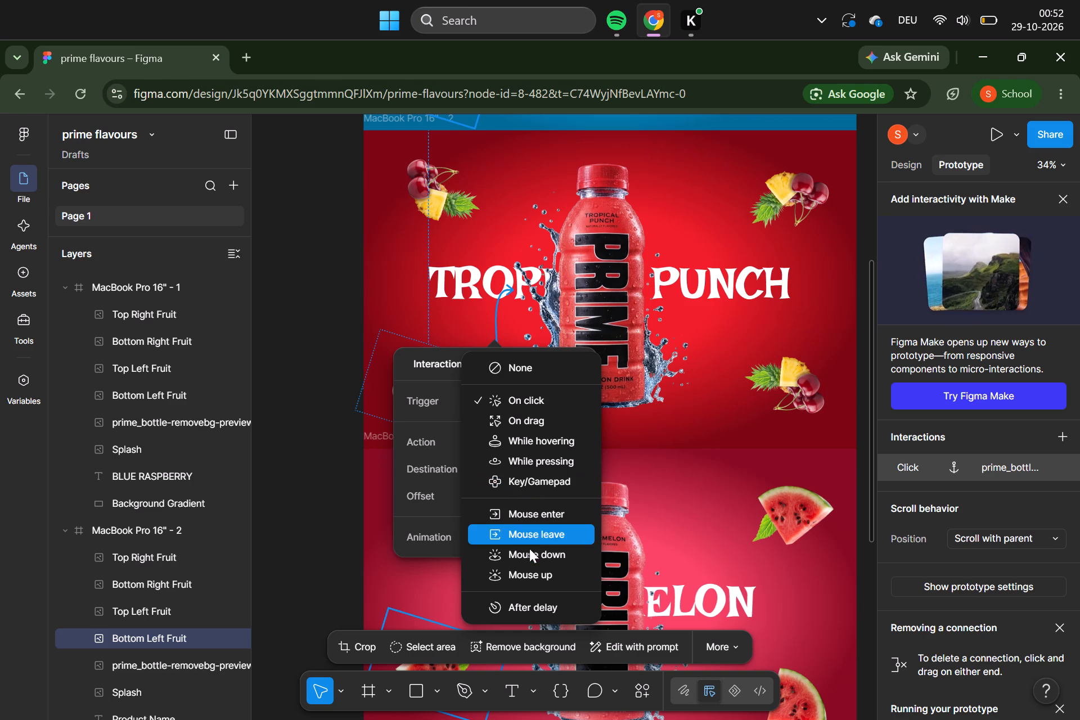
{"action": "left_click", "coordinate": [530, 605]}
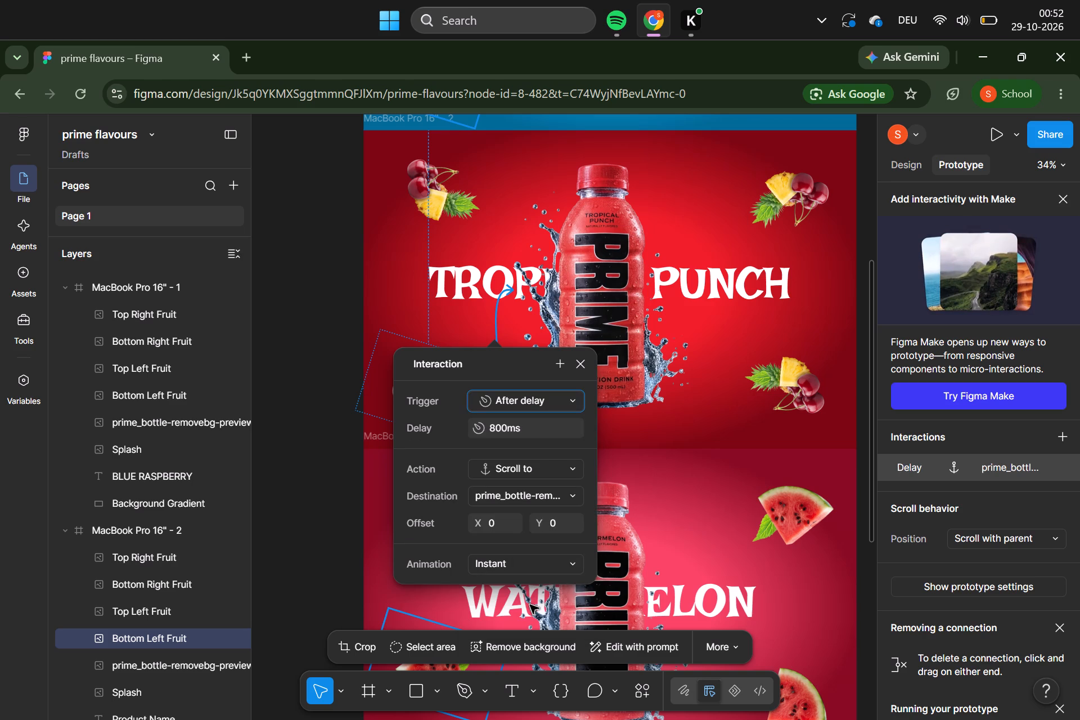
Keep the bottom-left fruit's Scroll to action and set its animation to Animate with Ease out easing.
{"action": "left_click", "coordinate": [535, 463]}
{"action": "left_click", "coordinate": [535, 469]}
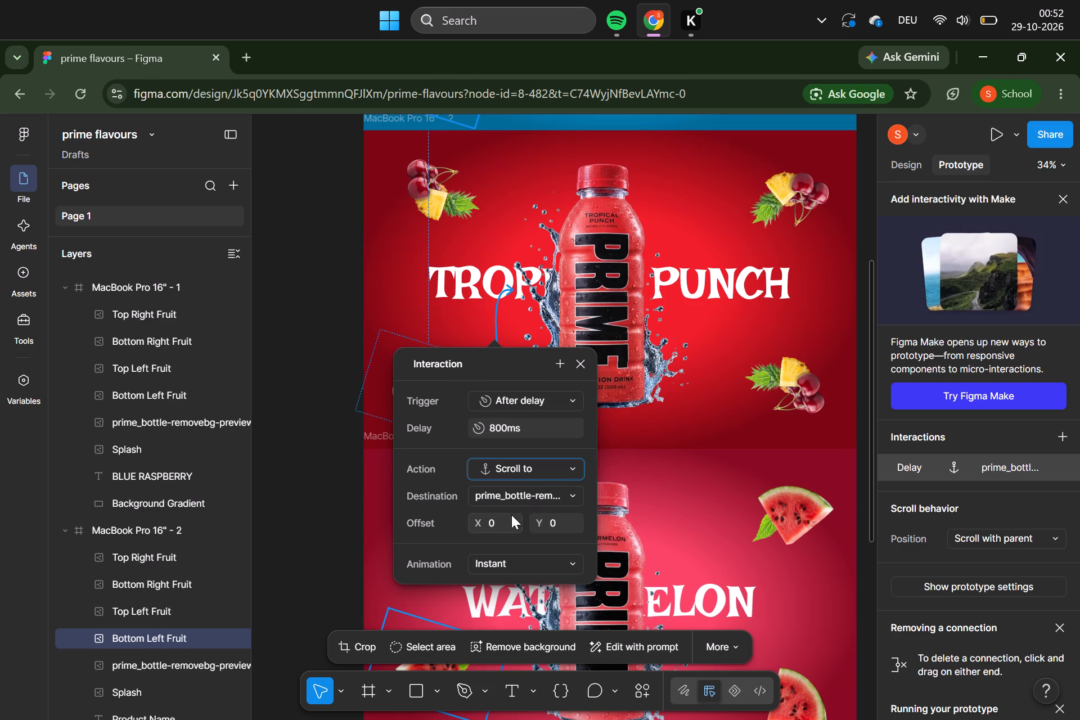
{"action": "left_click", "coordinate": [505, 563]}
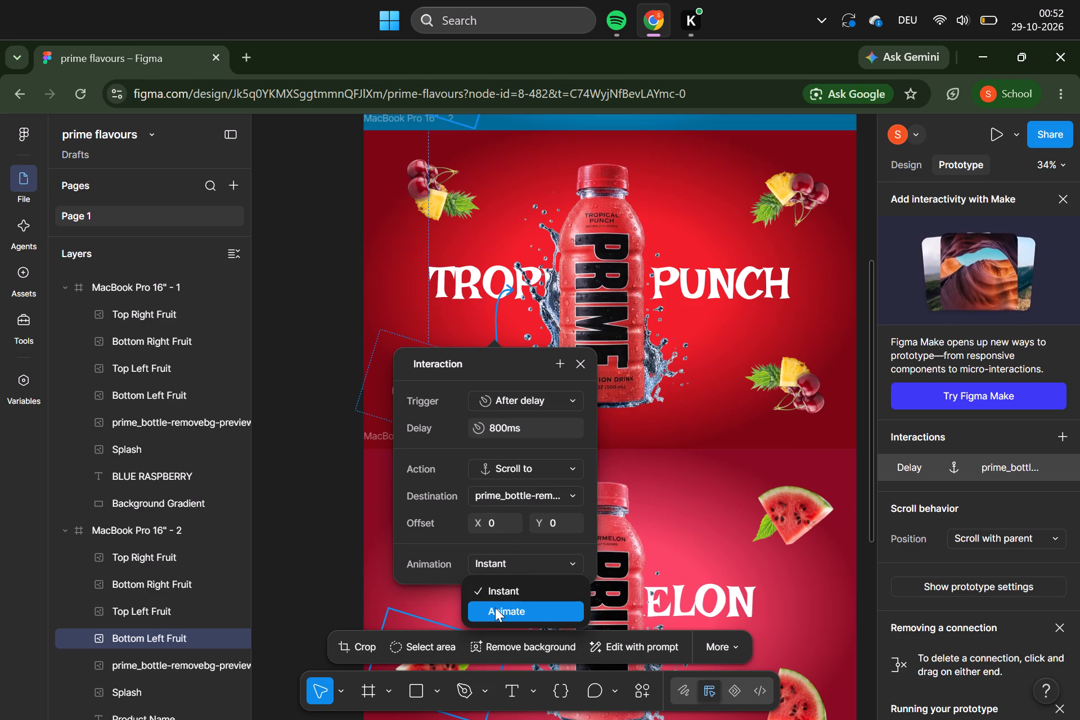
{"action": "left_click", "coordinate": [495, 607]}
{"action": "left_click", "coordinate": [510, 587]}
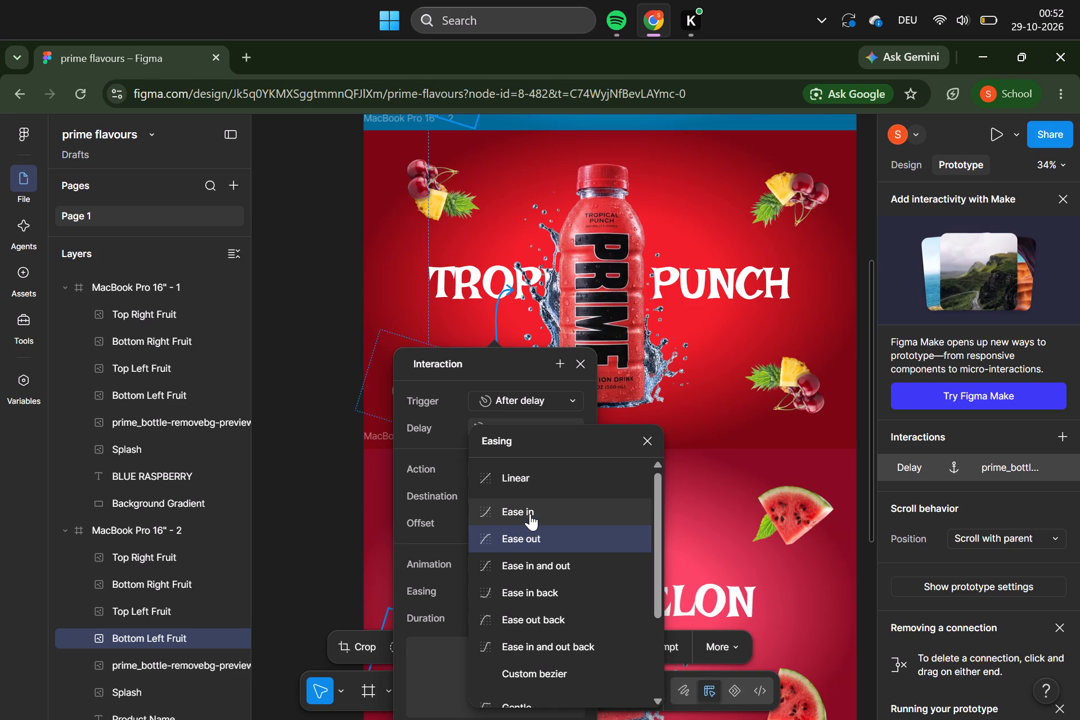
{"action": "left_click", "coordinate": [528, 535]}
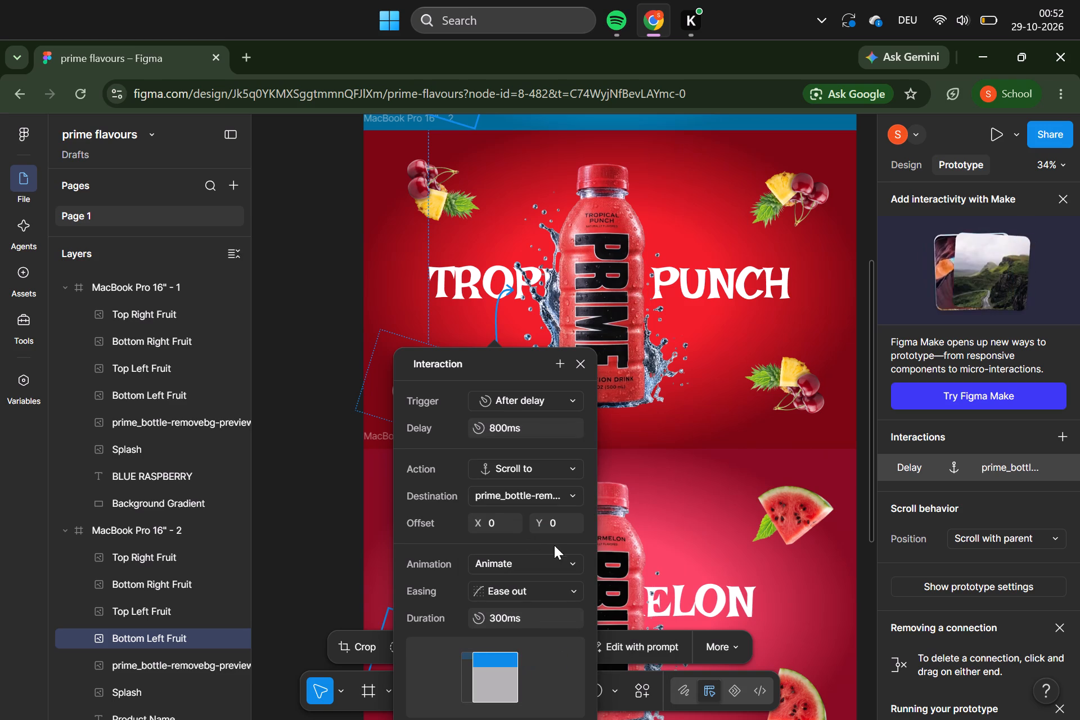
{"action": "left_click", "coordinate": [639, 511]}
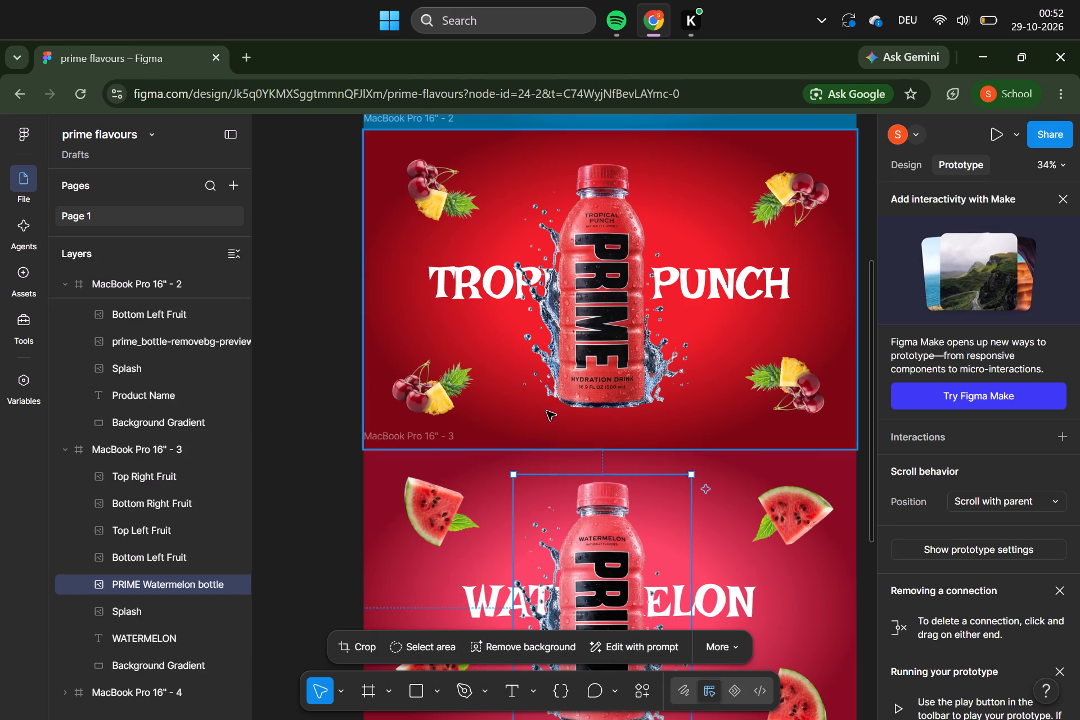
Make the tropical punch frame's top-left fruit interaction trigger After delay, keeping Scroll to and setting the animation to Animate.
{"action": "left_click", "coordinate": [469, 207]}
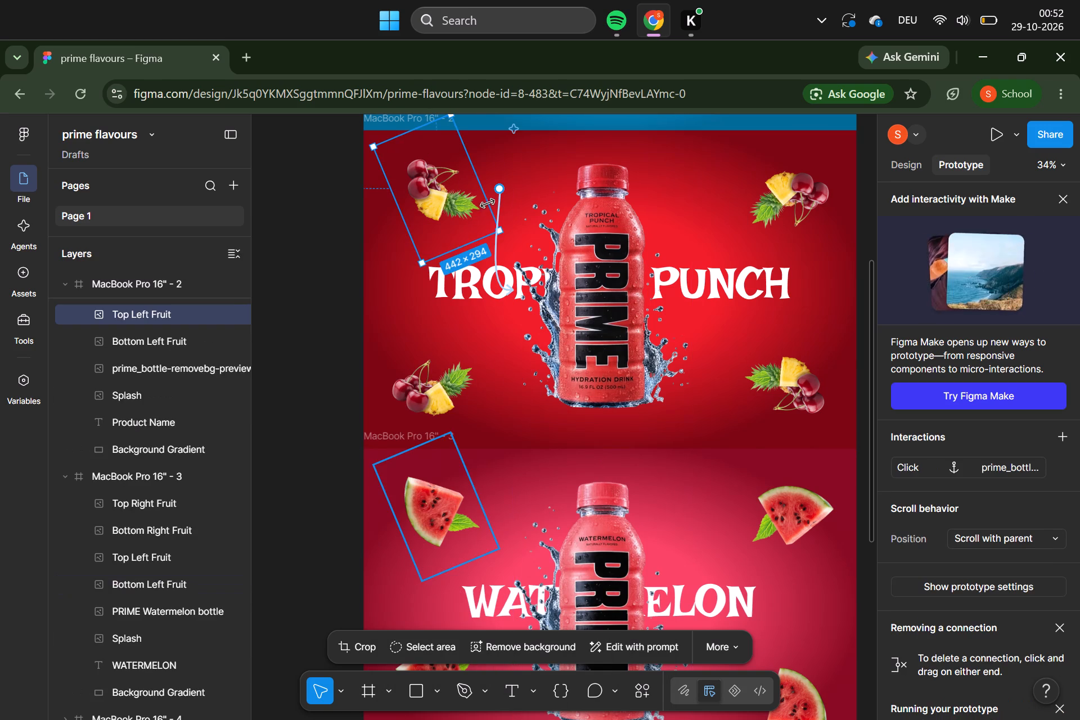
{"action": "left_click", "coordinate": [501, 206]}
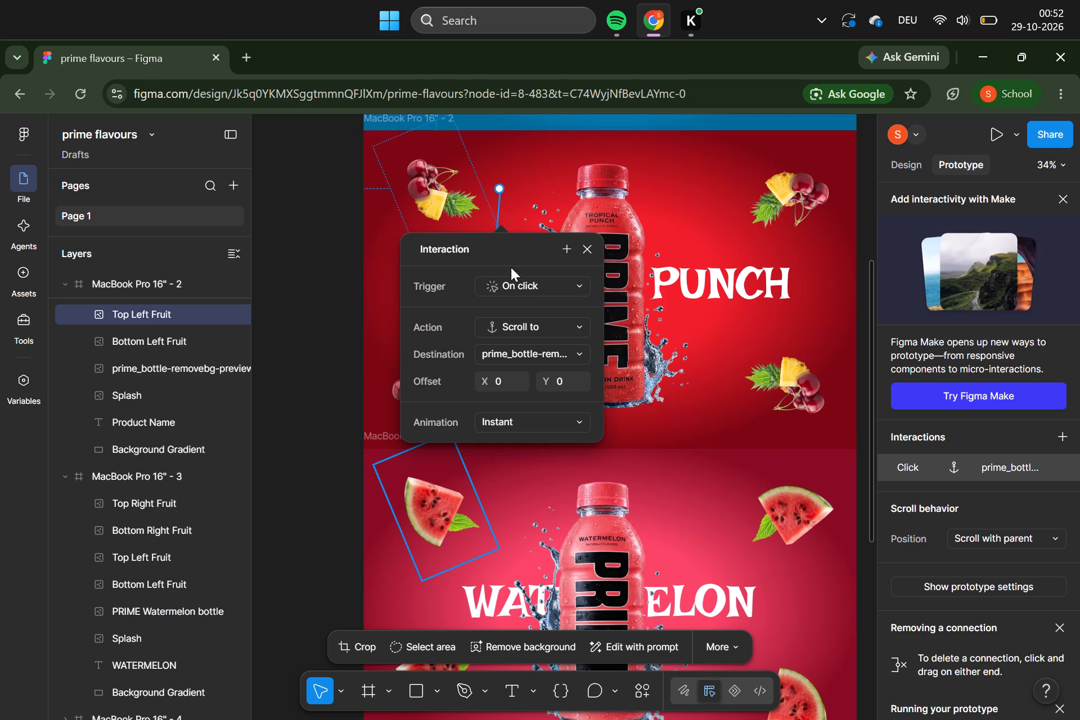
{"action": "left_click", "coordinate": [515, 285]}
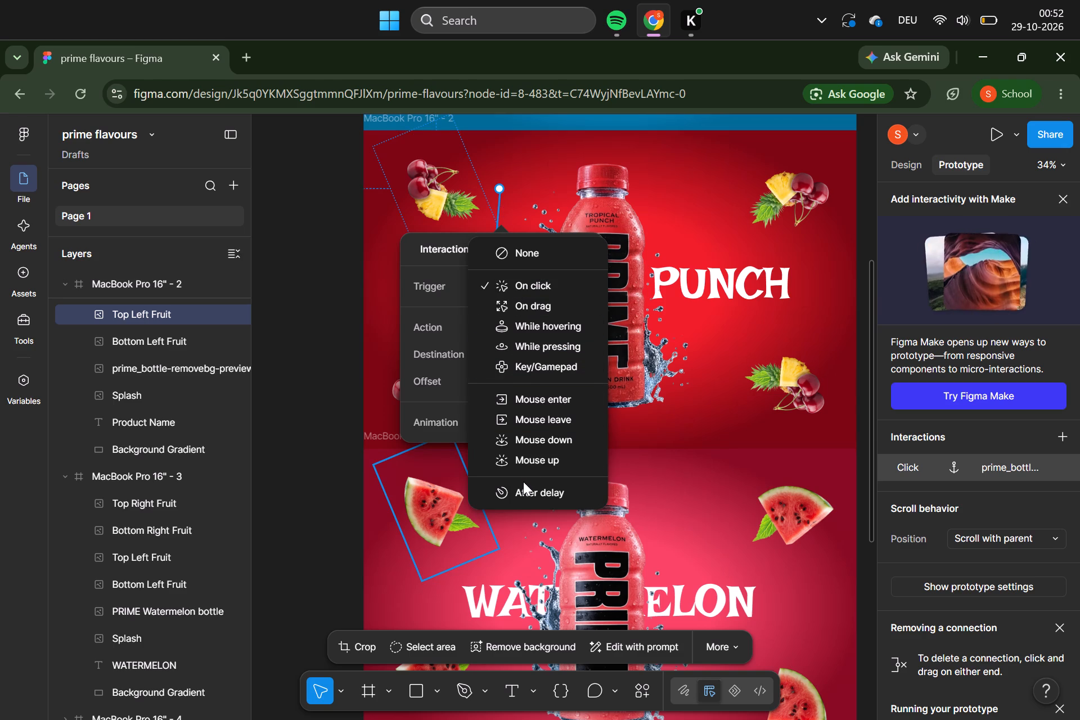
{"action": "left_click", "coordinate": [523, 484]}
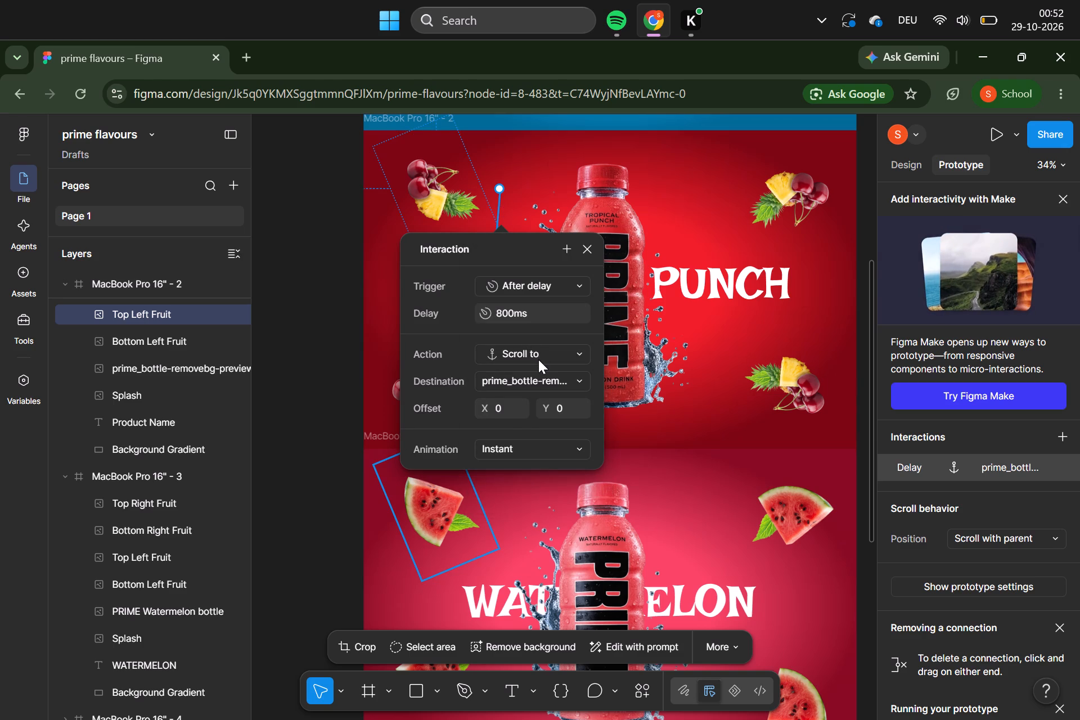
{"action": "left_click", "coordinate": [538, 359]}
{"action": "left_click", "coordinate": [537, 353]}
{"action": "left_click", "coordinate": [514, 450]}
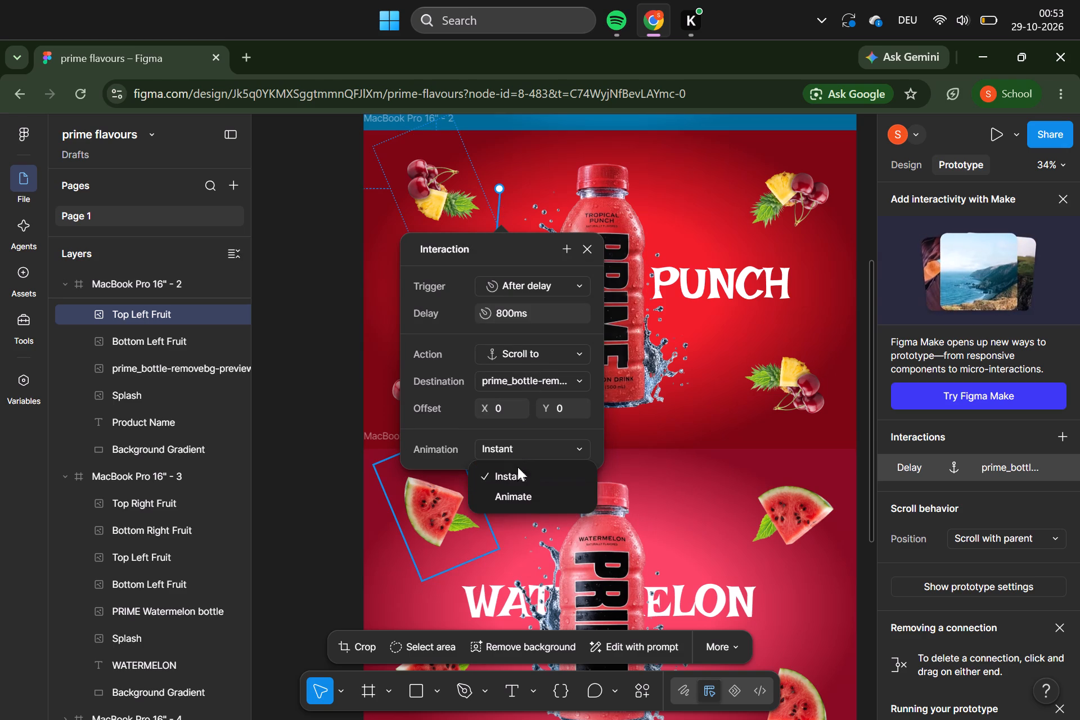
{"action": "left_click", "coordinate": [521, 497]}
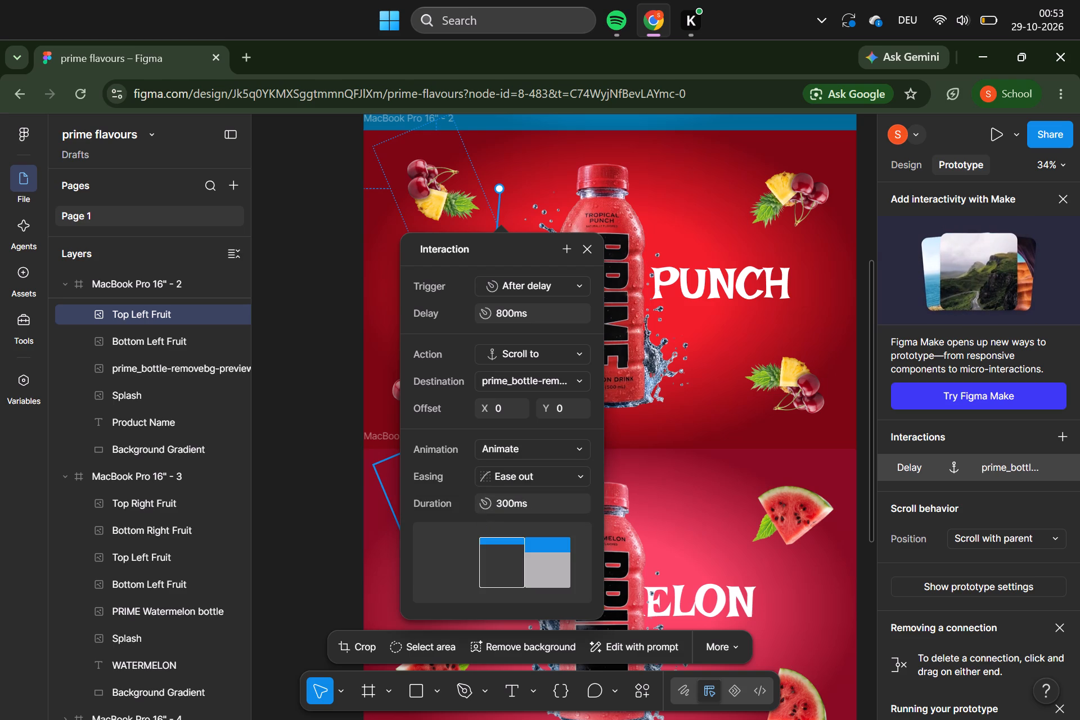
{"action": "left_click", "coordinate": [324, 489]}
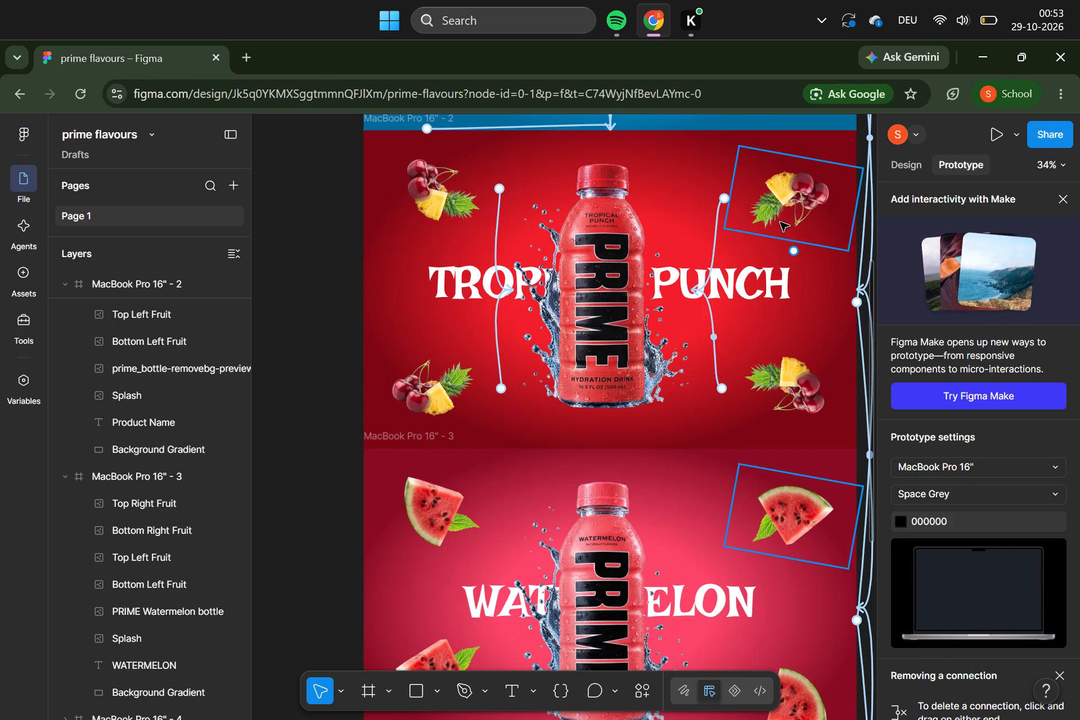
Make the tropical punch frame's top-right fruit interaction trigger After delay with its animation set to Animate.
{"action": "left_click", "coordinate": [780, 222]}
{"action": "left_click", "coordinate": [715, 228]}
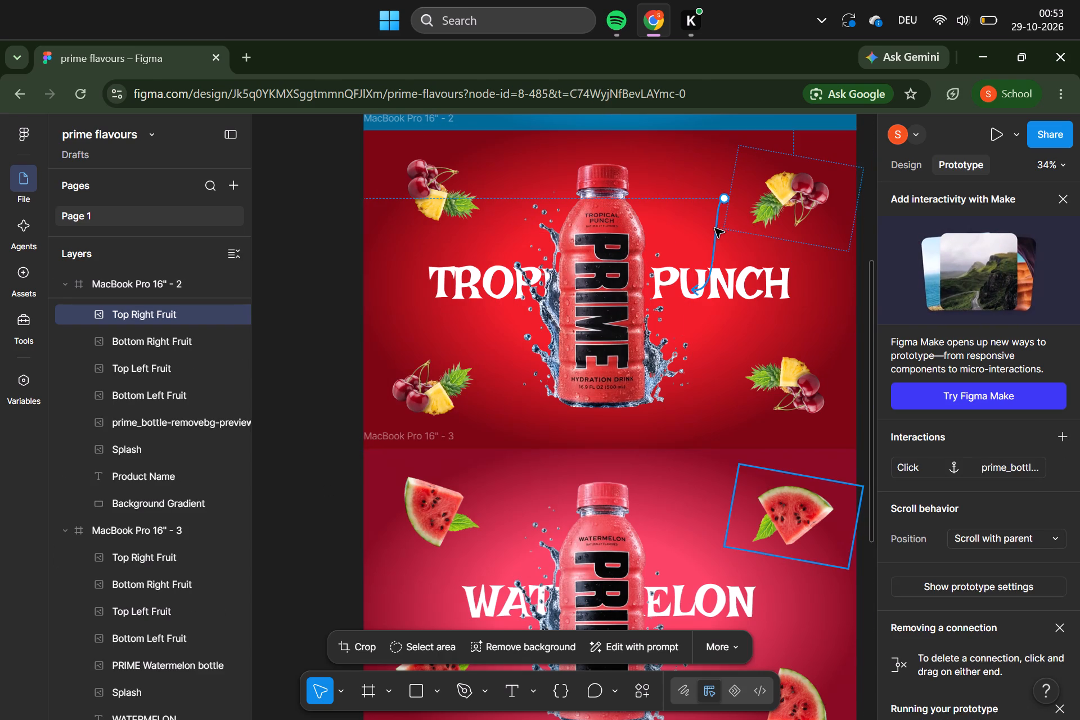
{"action": "left_click", "coordinate": [715, 310]}
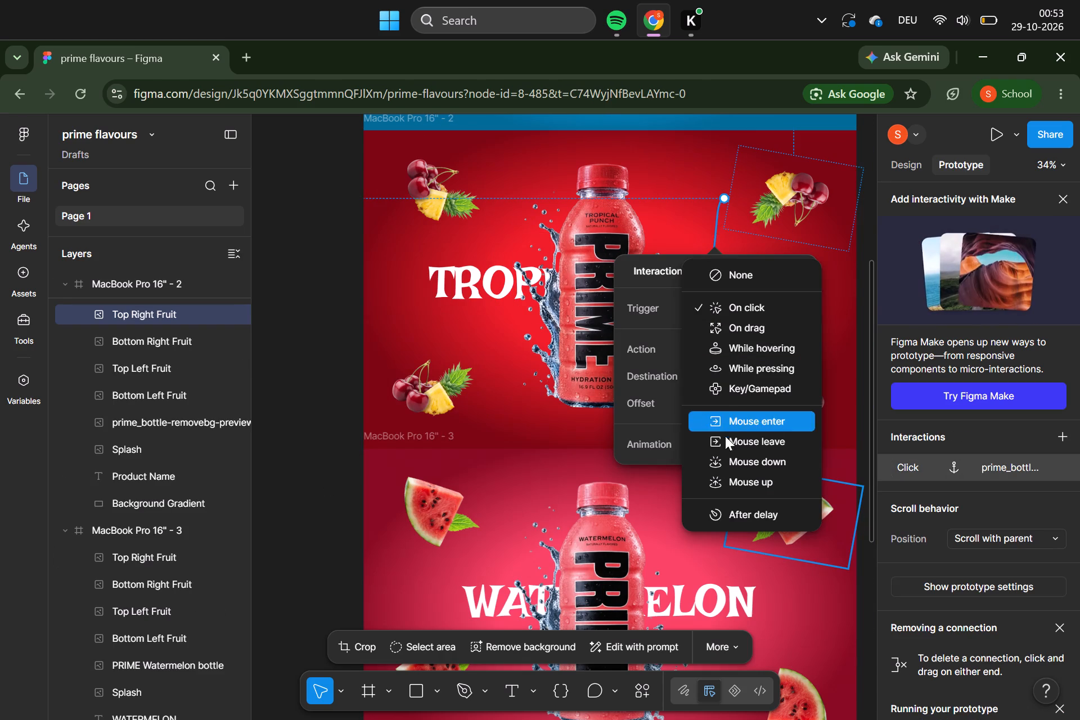
{"action": "left_click", "coordinate": [726, 516]}
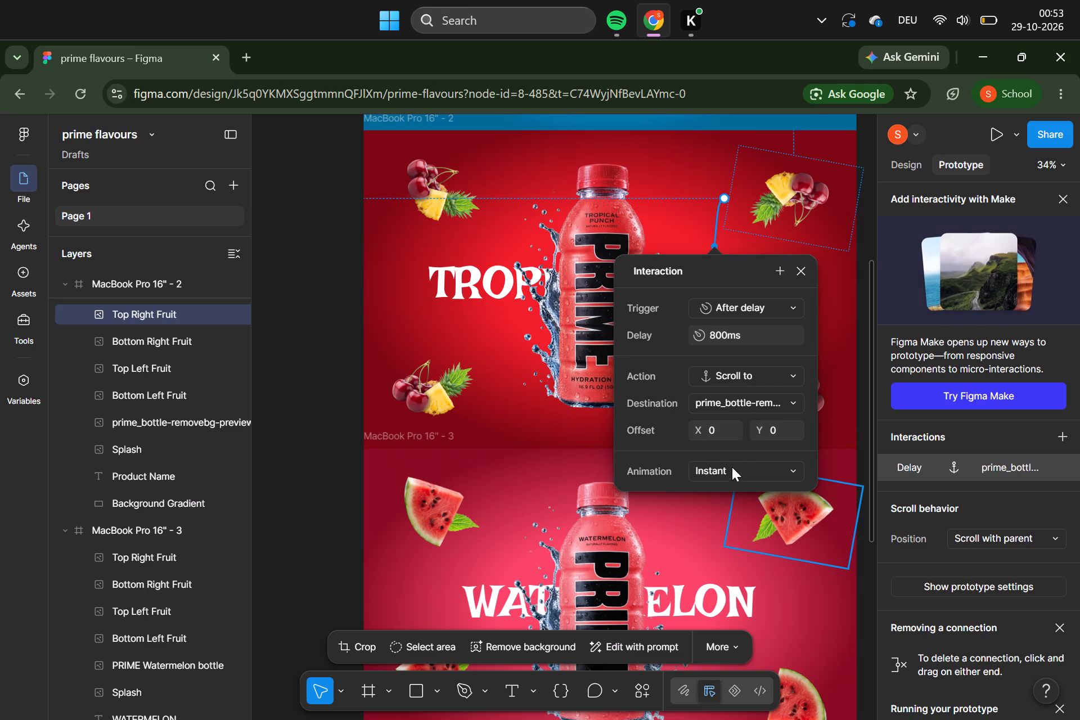
{"action": "left_click", "coordinate": [732, 469]}
{"action": "left_click", "coordinate": [725, 512]}
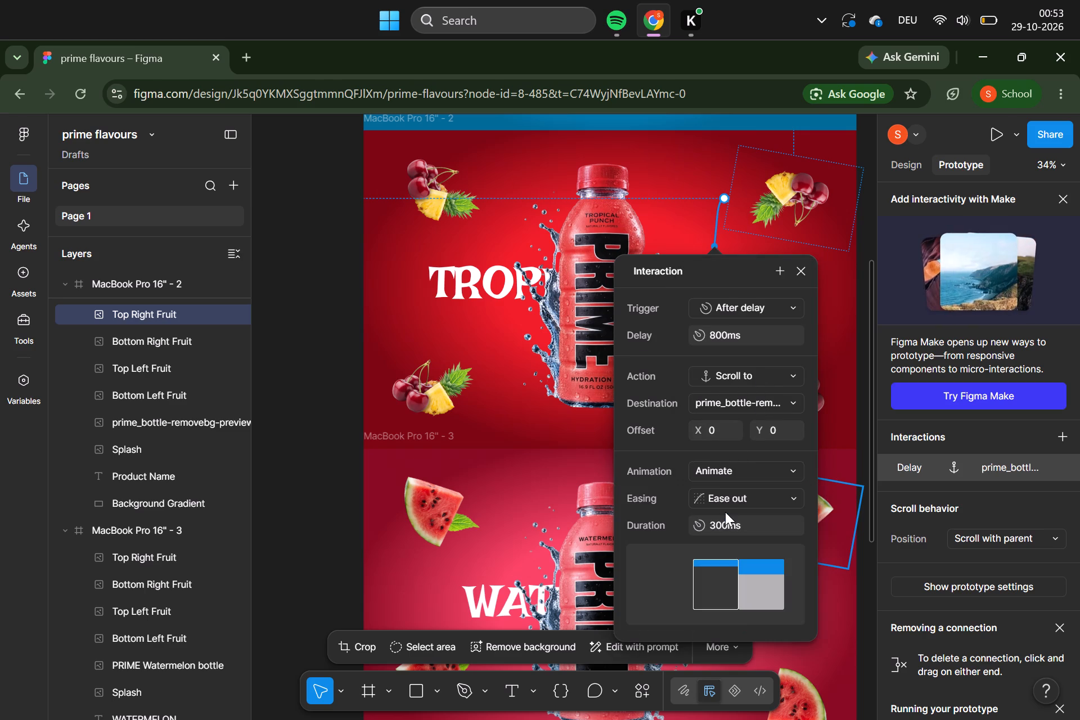
{"action": "left_click", "coordinate": [319, 494]}
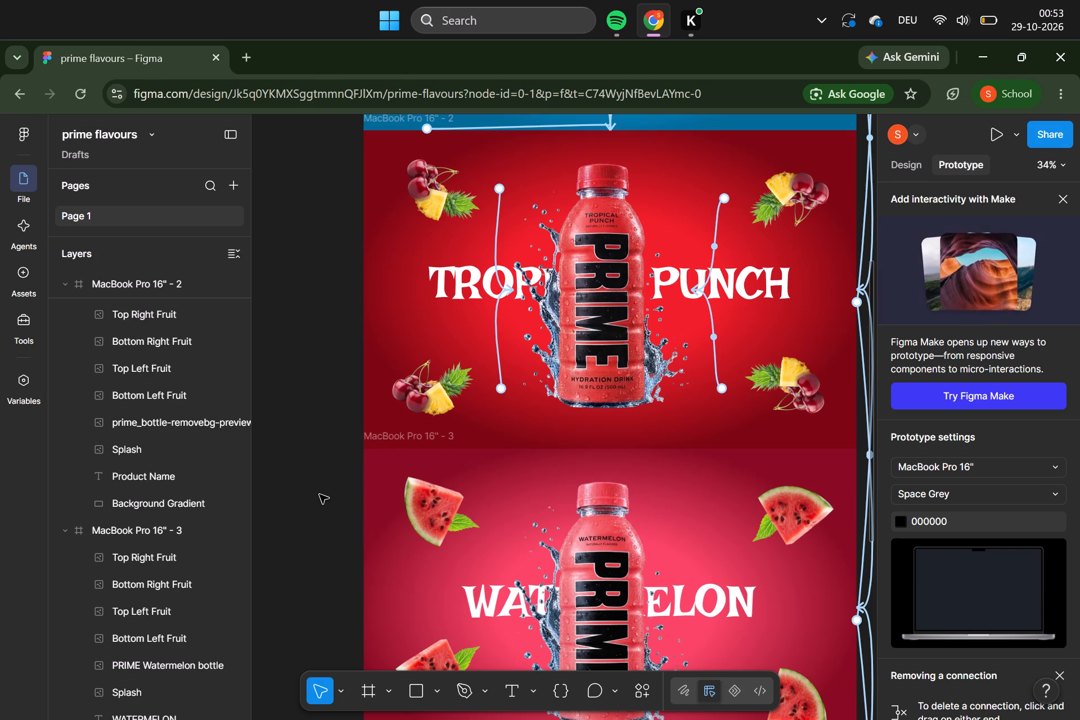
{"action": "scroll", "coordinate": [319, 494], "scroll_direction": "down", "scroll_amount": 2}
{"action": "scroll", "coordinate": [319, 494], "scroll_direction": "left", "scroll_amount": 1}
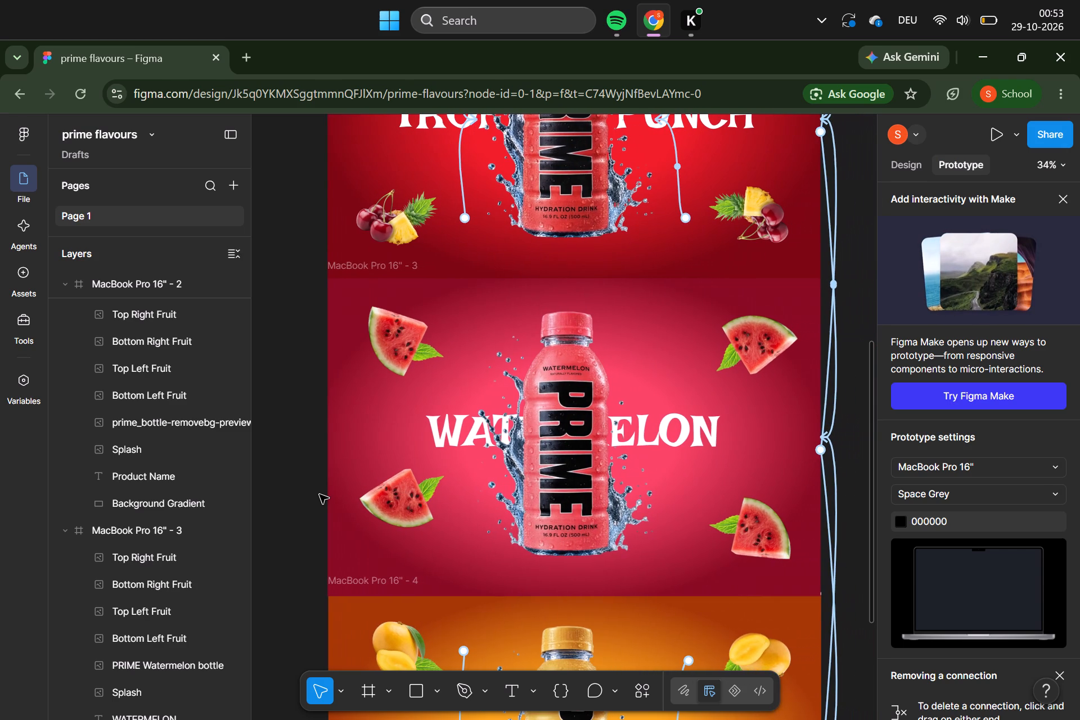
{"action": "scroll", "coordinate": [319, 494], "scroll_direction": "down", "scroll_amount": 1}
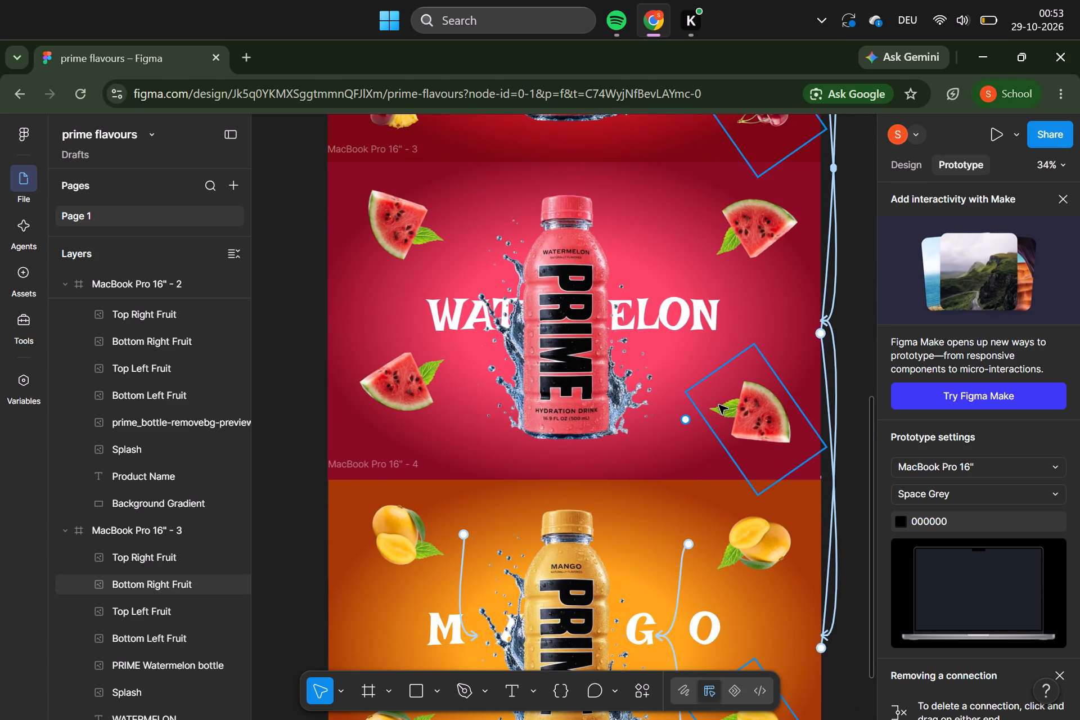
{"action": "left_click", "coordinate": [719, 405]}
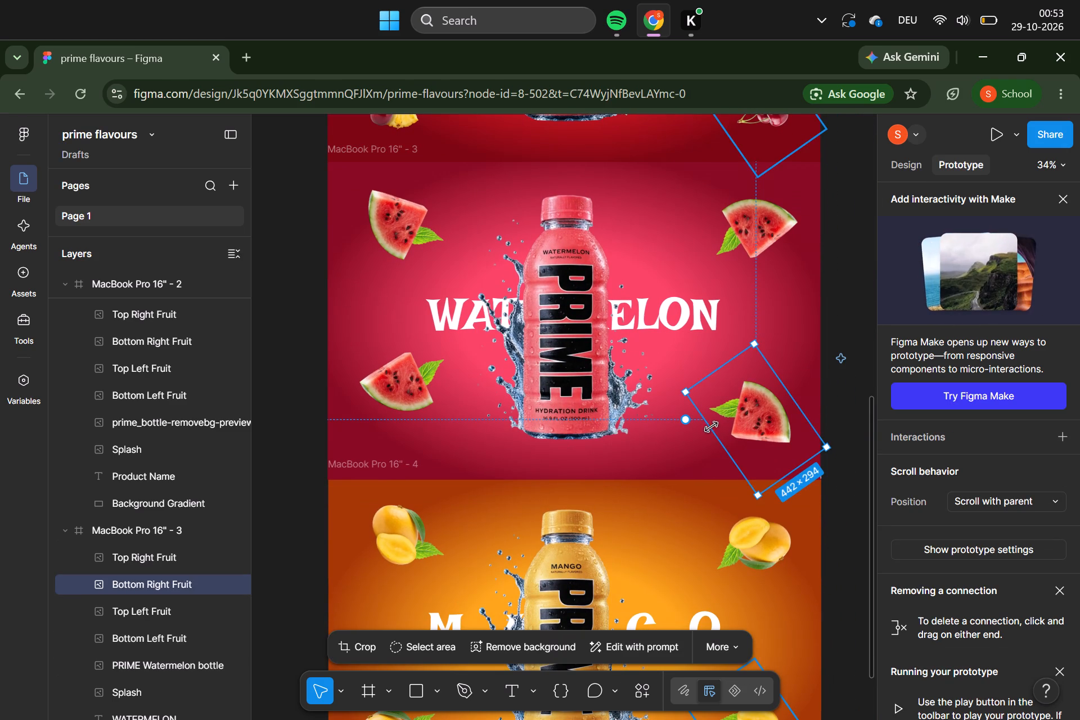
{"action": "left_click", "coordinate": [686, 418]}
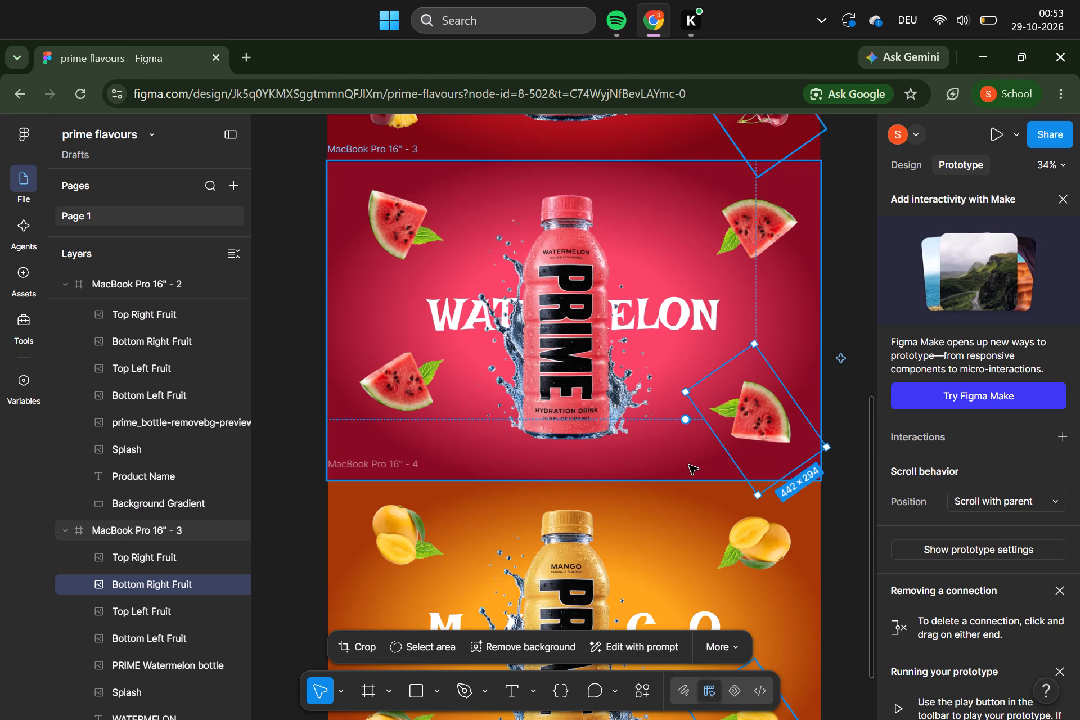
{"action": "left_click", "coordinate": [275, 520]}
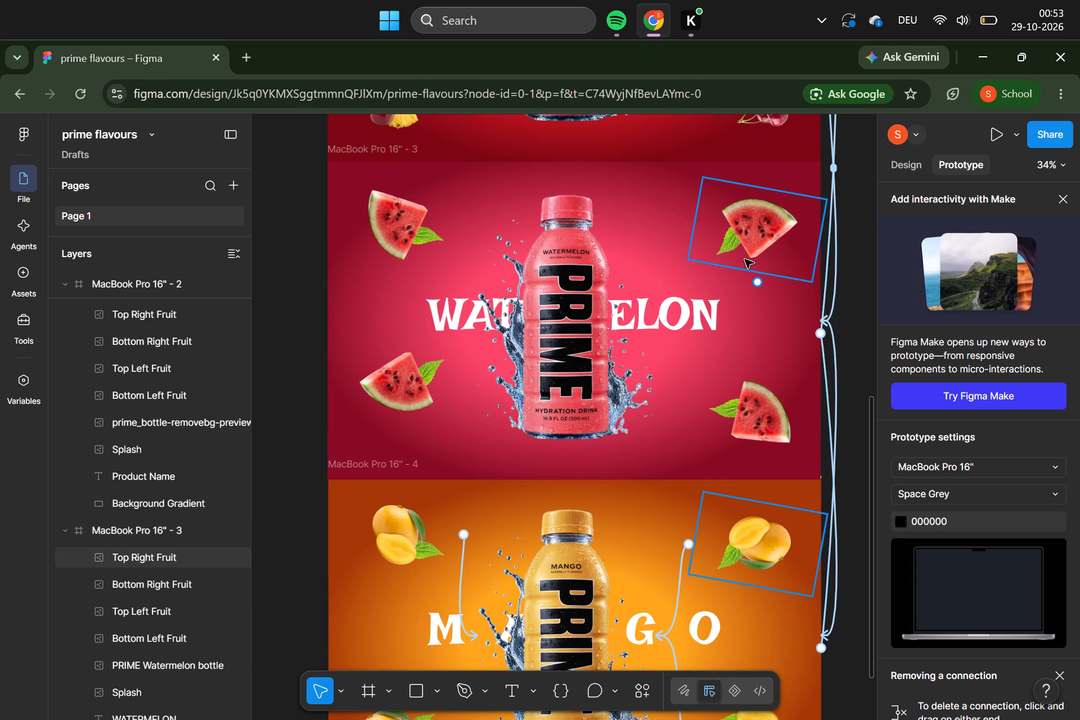
Connect the watermelon frame's top-right fruit to the PRIME Watermelon bottle with a Scroll to interaction triggered After delay.
{"action": "left_click", "coordinate": [760, 262]}
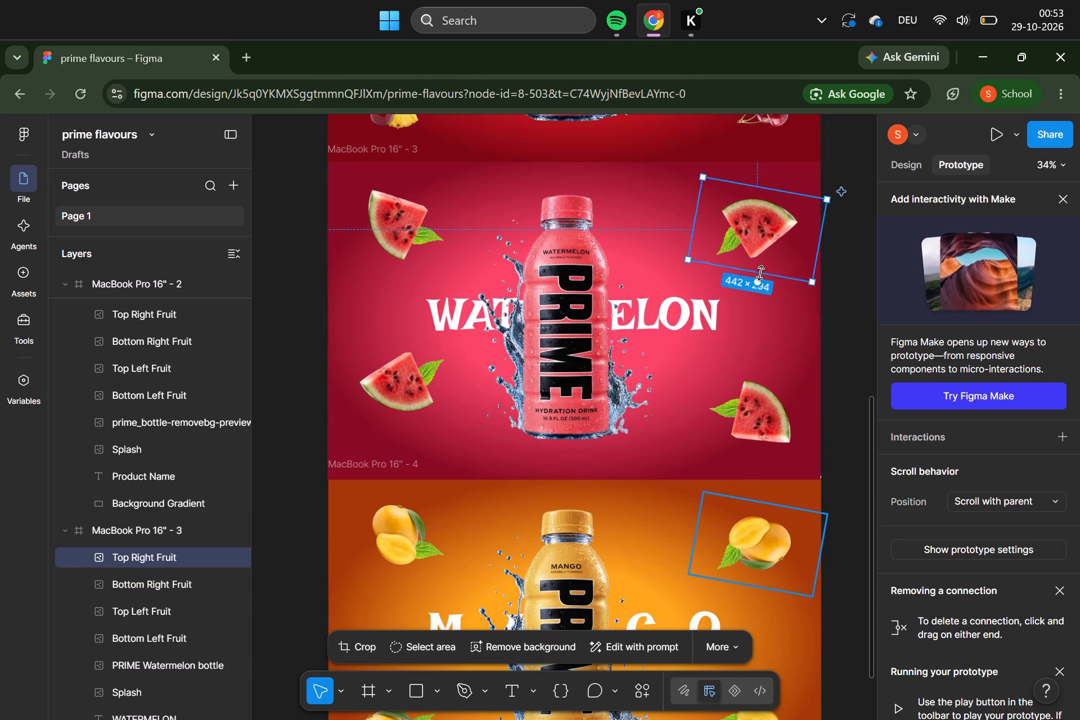
{"action": "left_click_drag", "start_coordinate": [758, 283], "coordinate": [672, 317]}
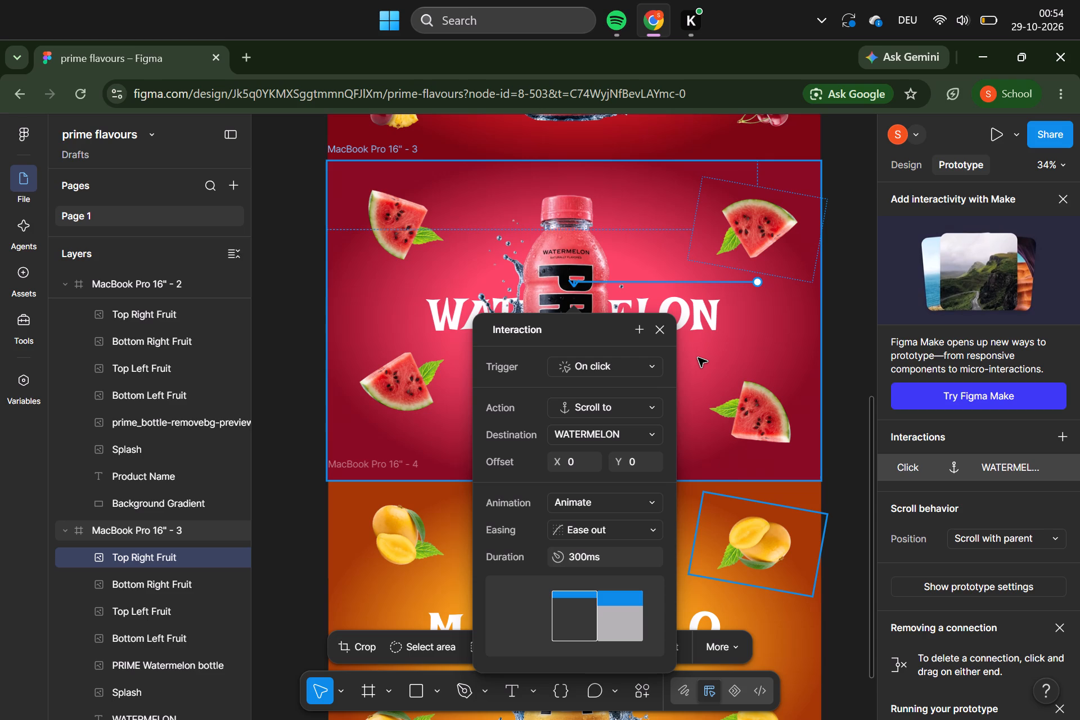
{"action": "left_click", "coordinate": [760, 285]}
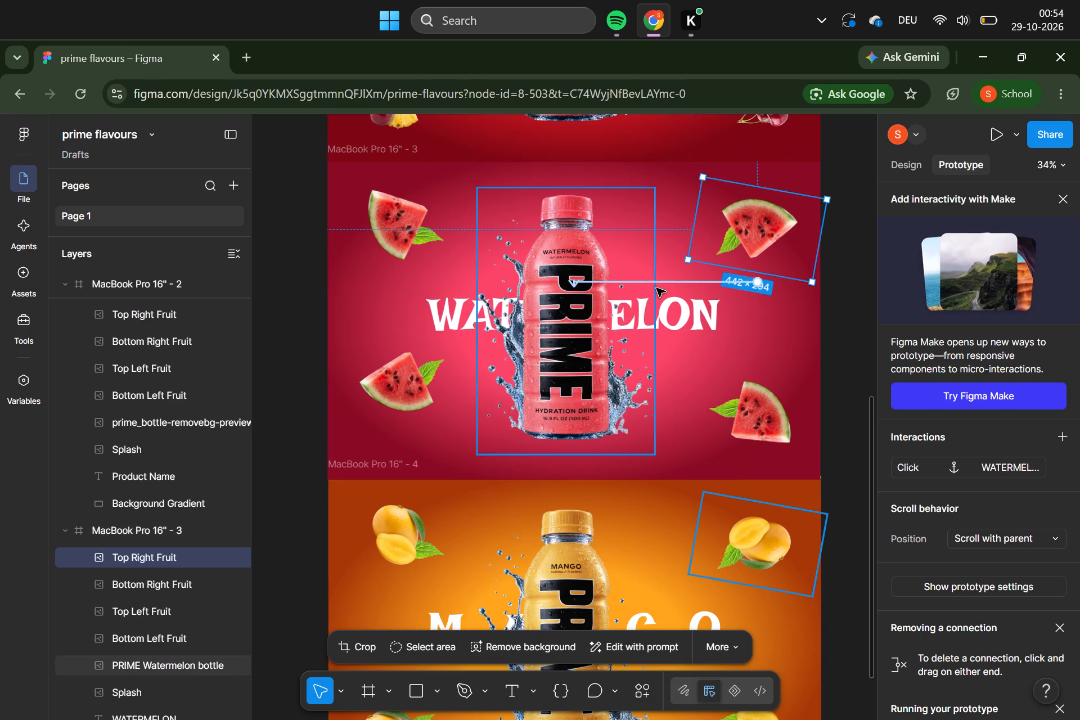
{"action": "left_click", "coordinate": [660, 281]}
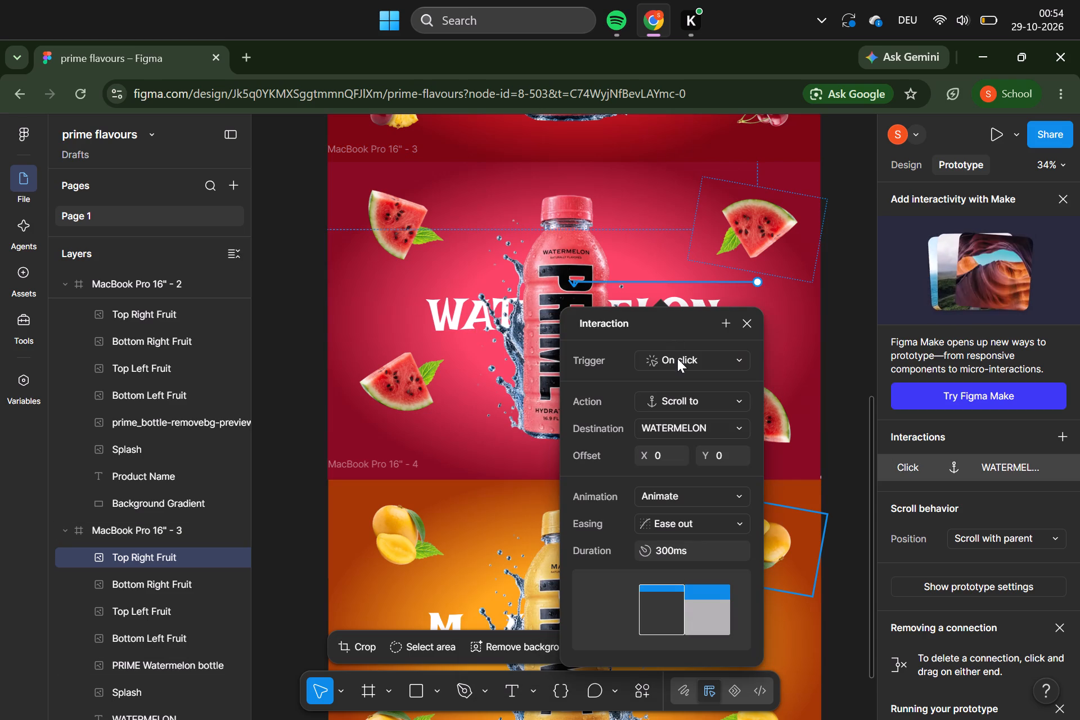
{"action": "left_click", "coordinate": [677, 359]}
{"action": "left_click", "coordinate": [694, 568]}
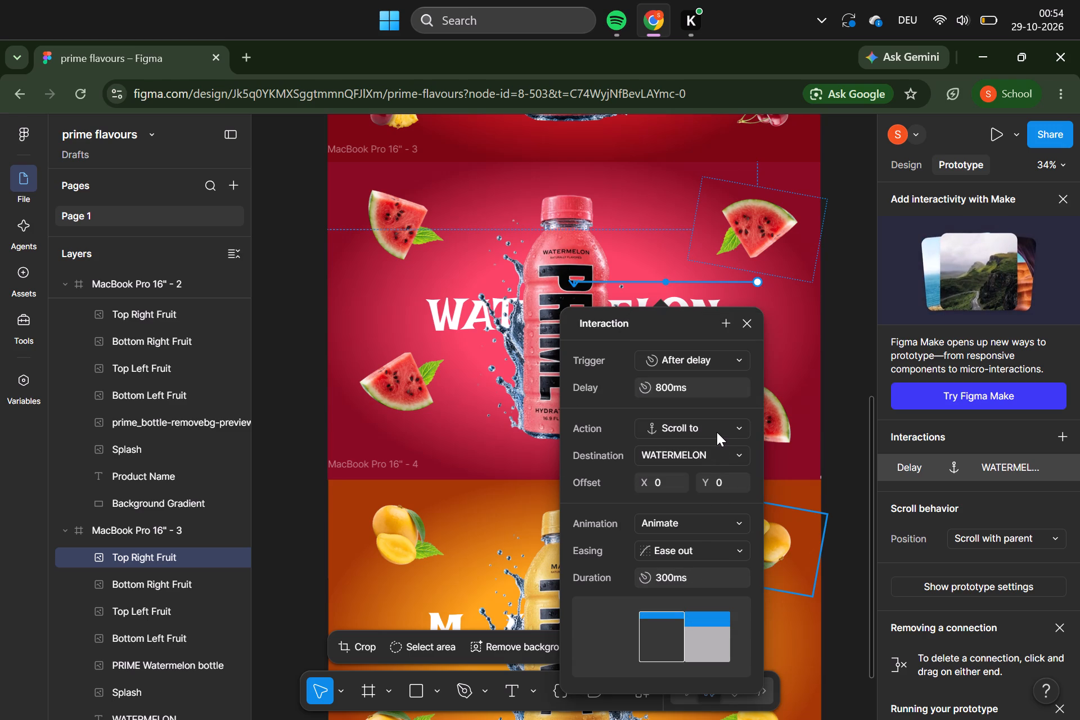
{"action": "left_click", "coordinate": [709, 463]}
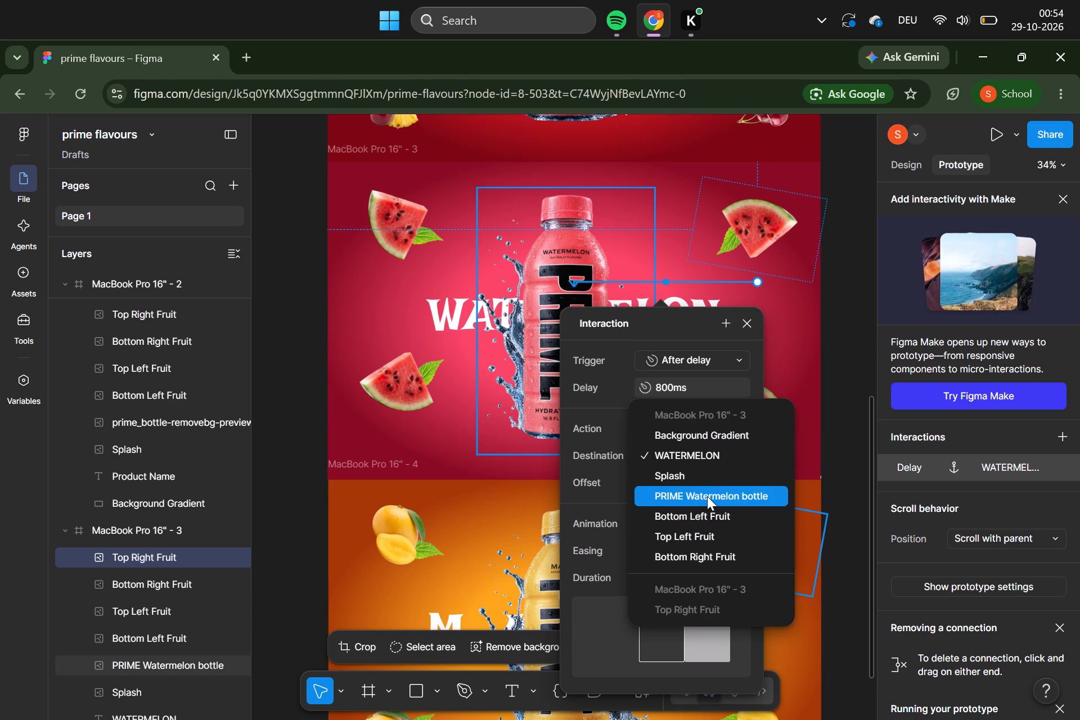
{"action": "left_click", "coordinate": [707, 496]}
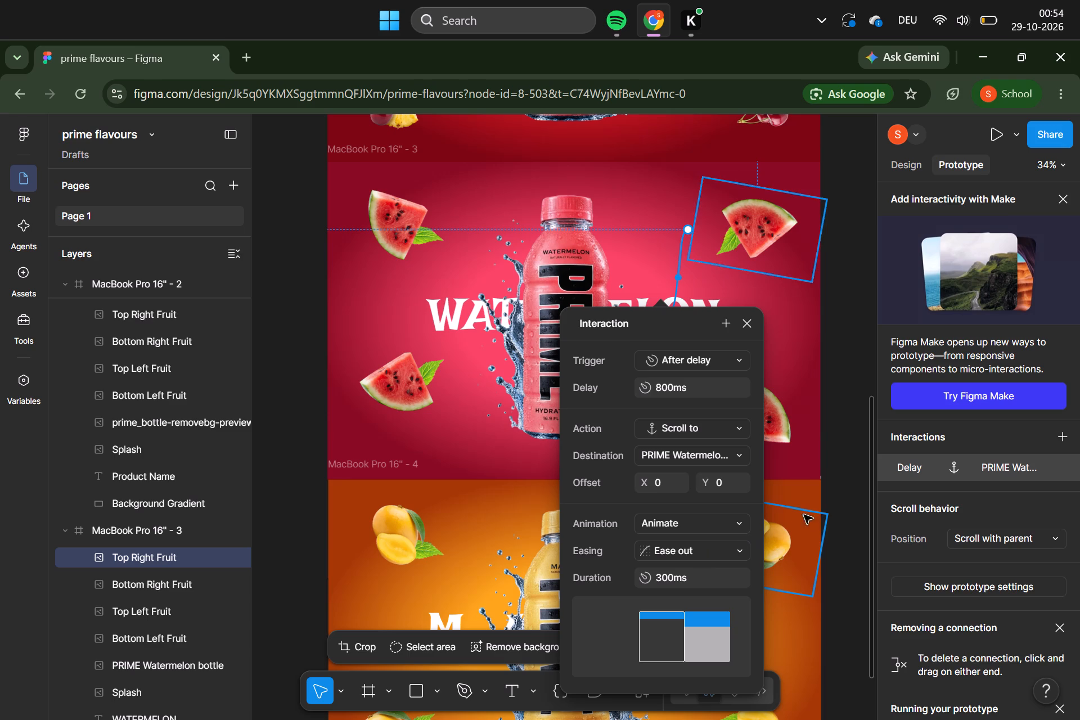
{"action": "left_click", "coordinate": [853, 524]}
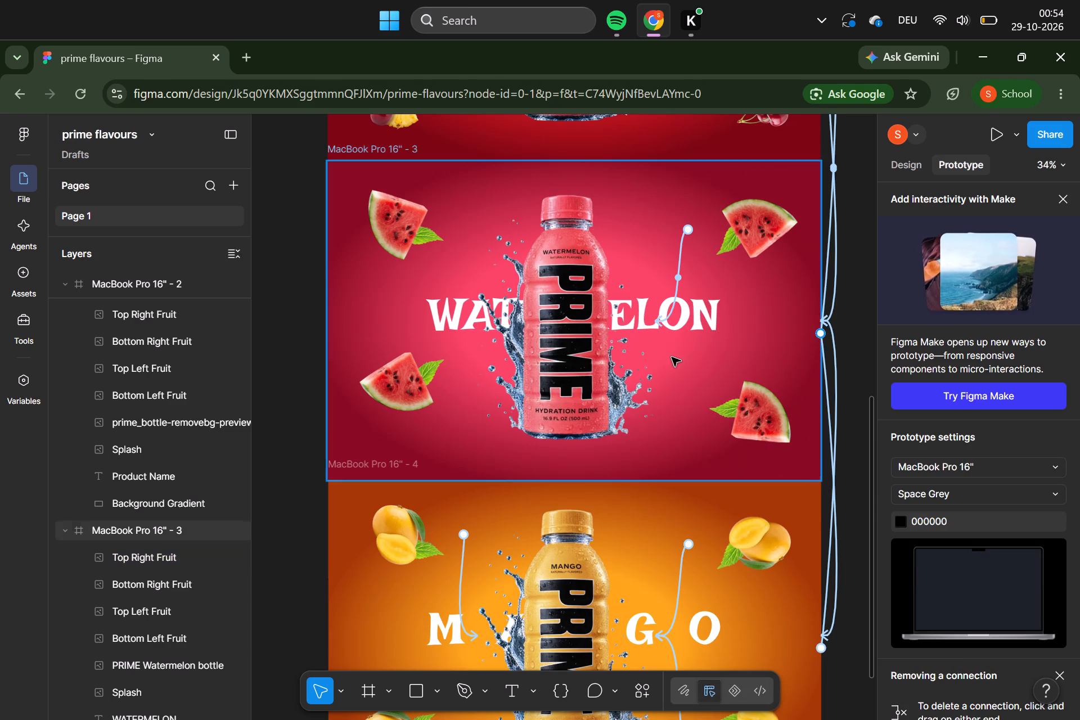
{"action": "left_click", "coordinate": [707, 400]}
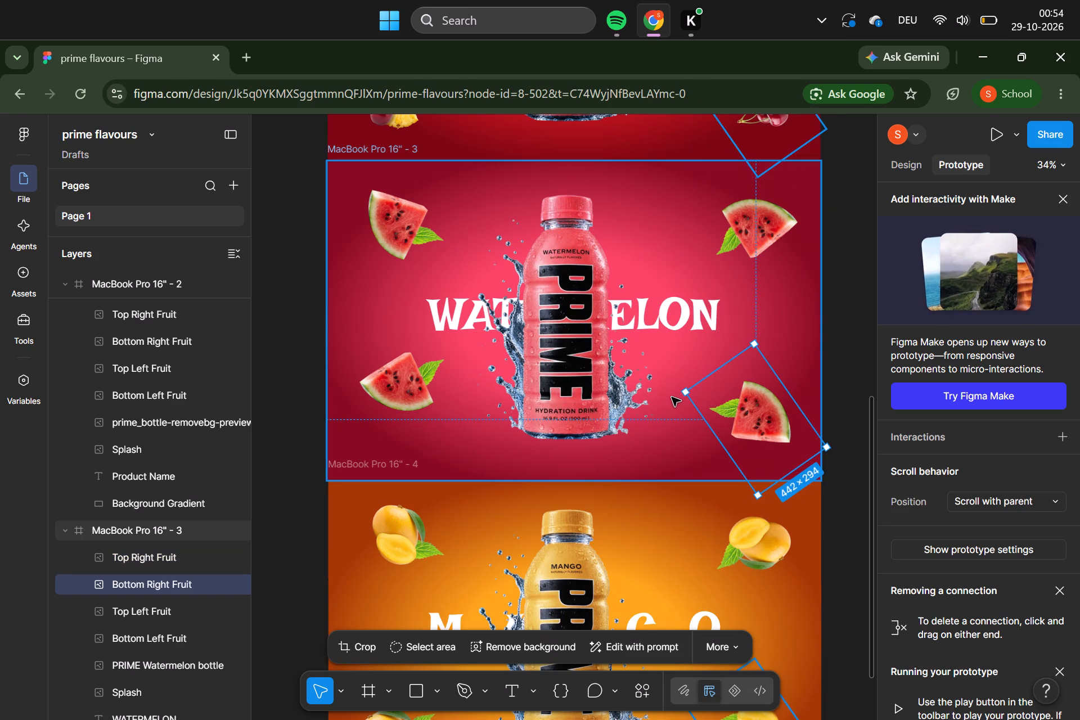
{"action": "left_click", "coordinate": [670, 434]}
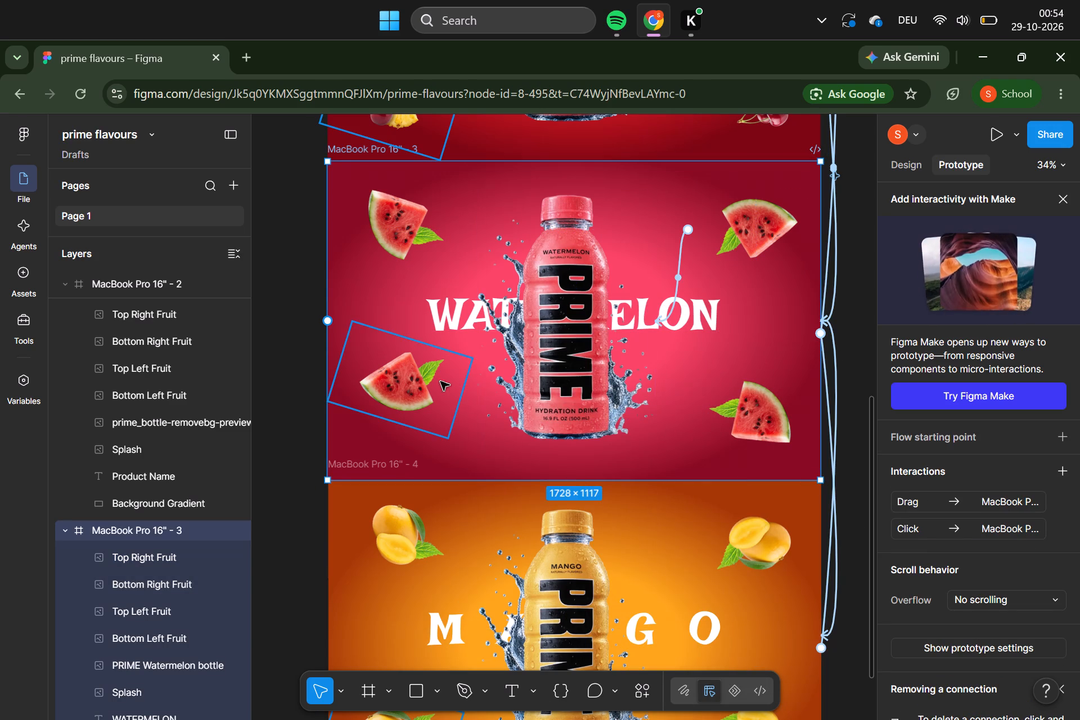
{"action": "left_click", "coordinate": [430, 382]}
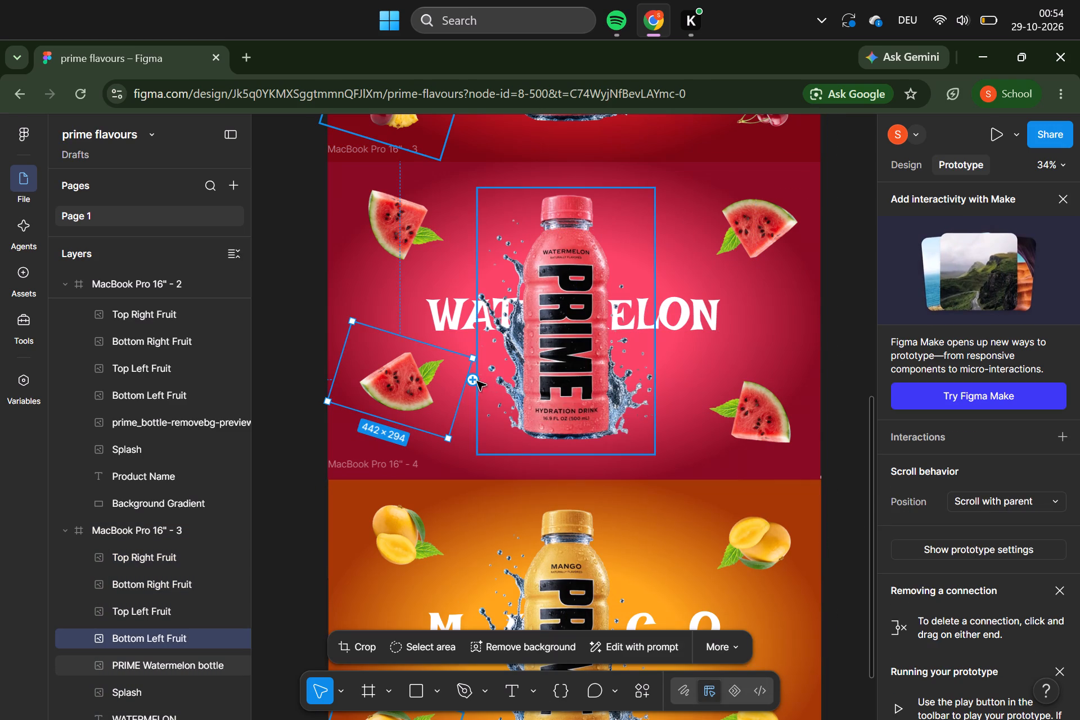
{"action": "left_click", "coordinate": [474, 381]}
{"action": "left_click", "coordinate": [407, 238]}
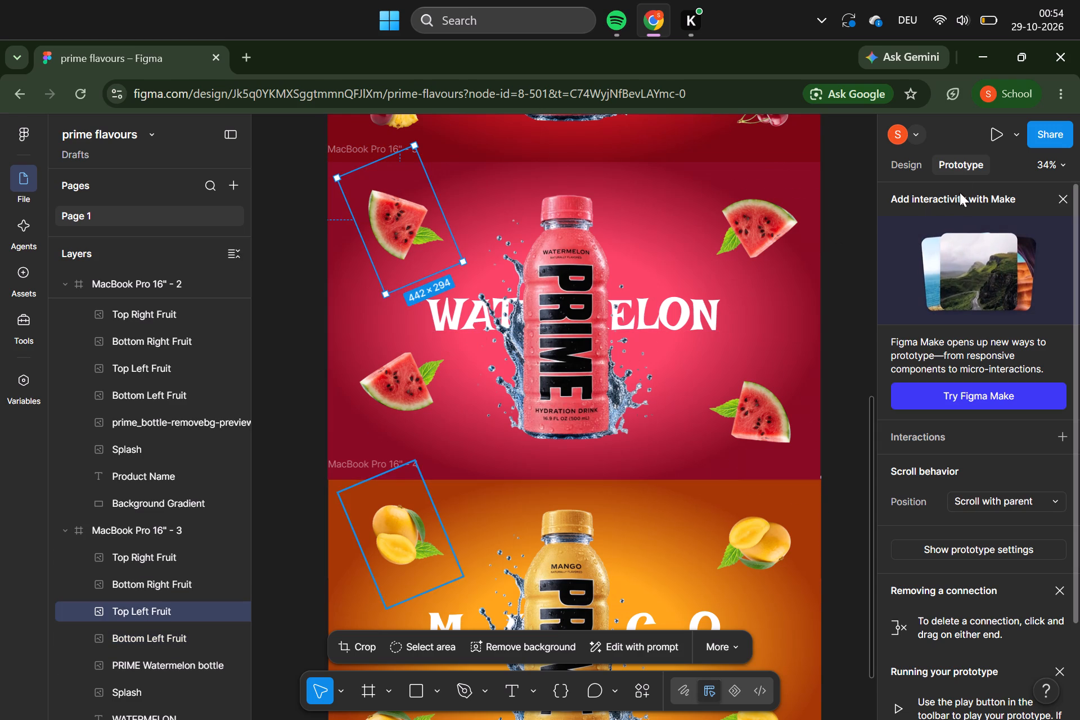
Connect the watermelon frame's bottom-right fruit to the PRIME Watermelon bottle with an After delay trigger, Scroll to action and Animate animation.
{"action": "left_click", "coordinate": [759, 390]}
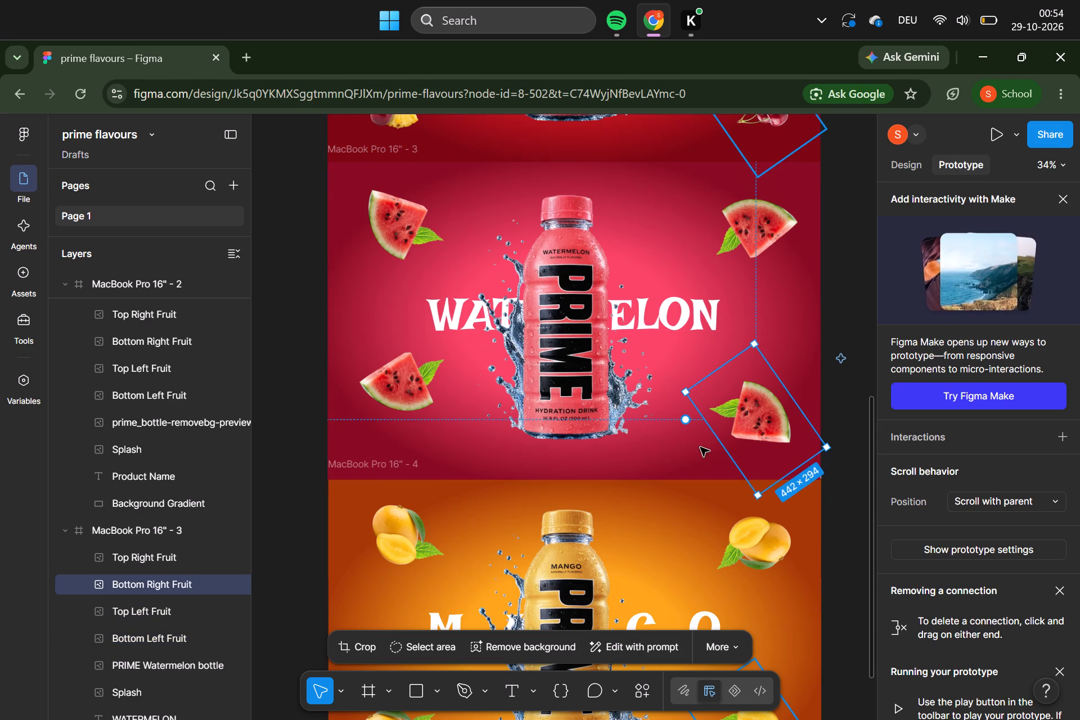
{"action": "left_click_drag", "start_coordinate": [681, 416], "coordinate": [656, 367]}
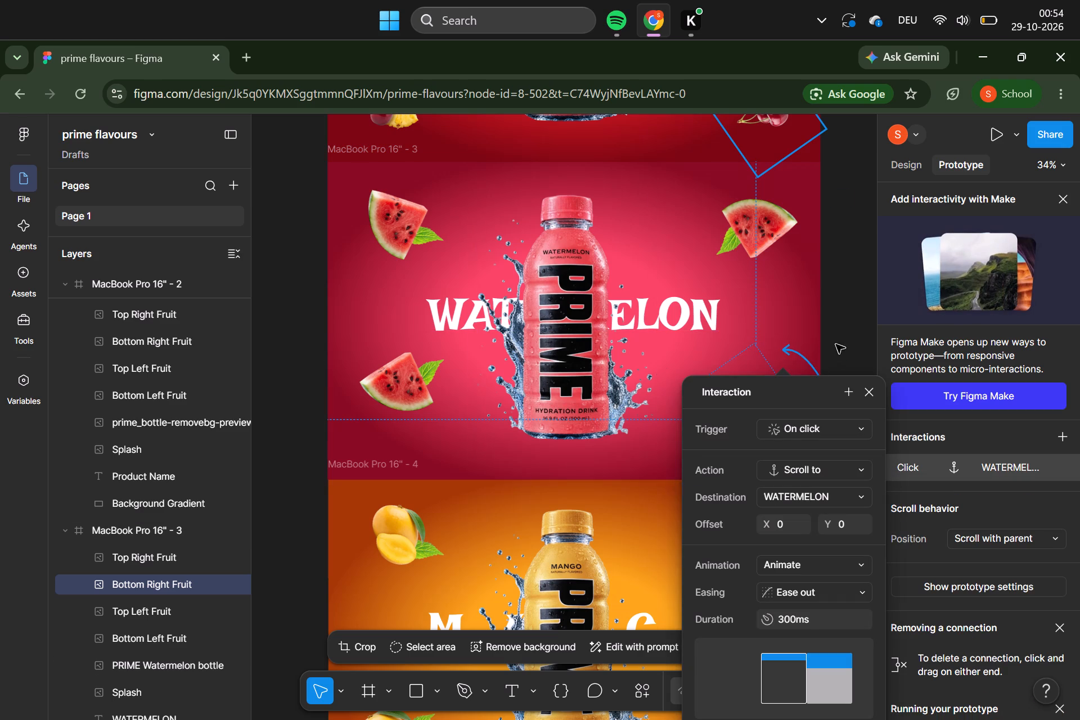
{"action": "left_click", "coordinate": [809, 361]}
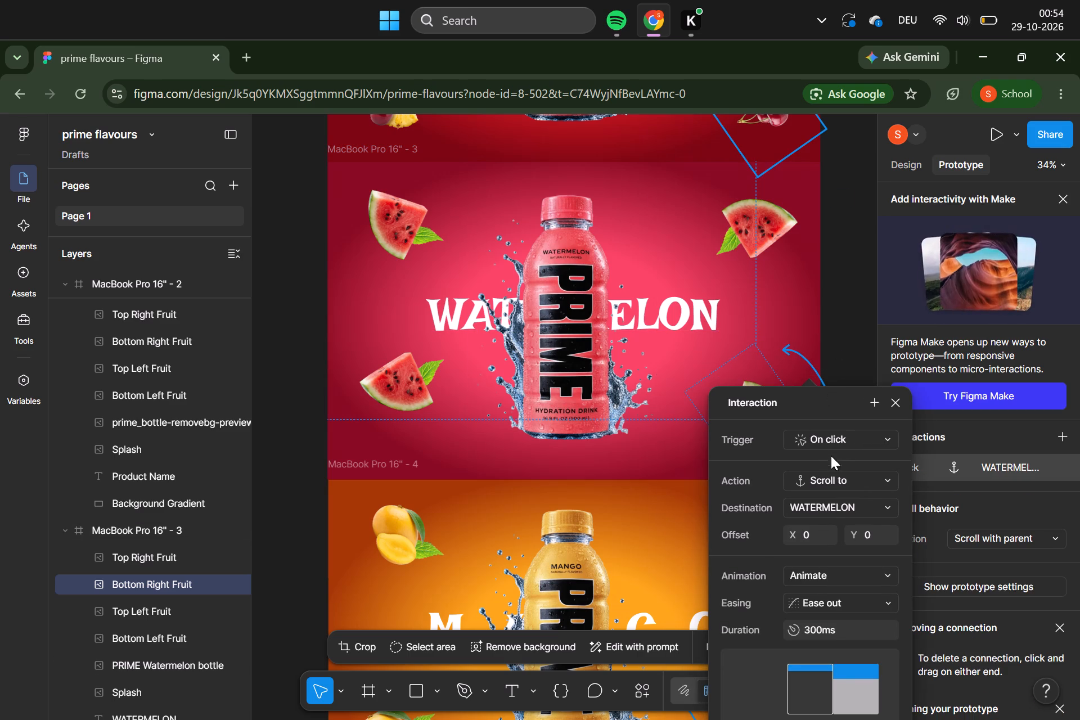
{"action": "left_click", "coordinate": [834, 442]}
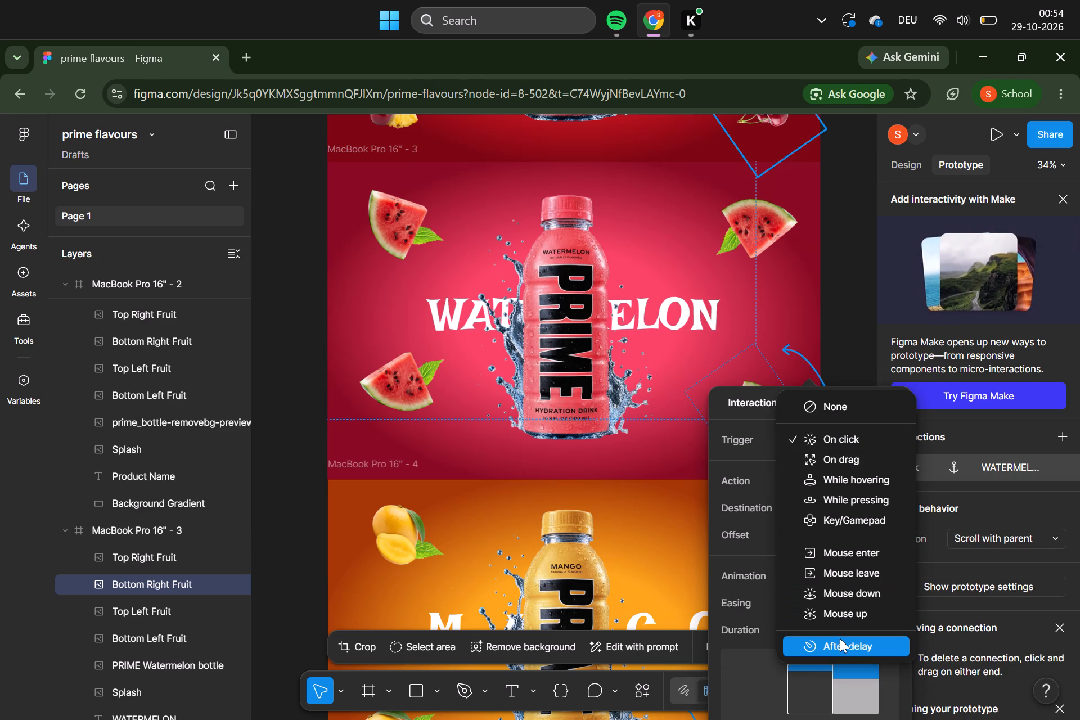
{"action": "left_click", "coordinate": [840, 638]}
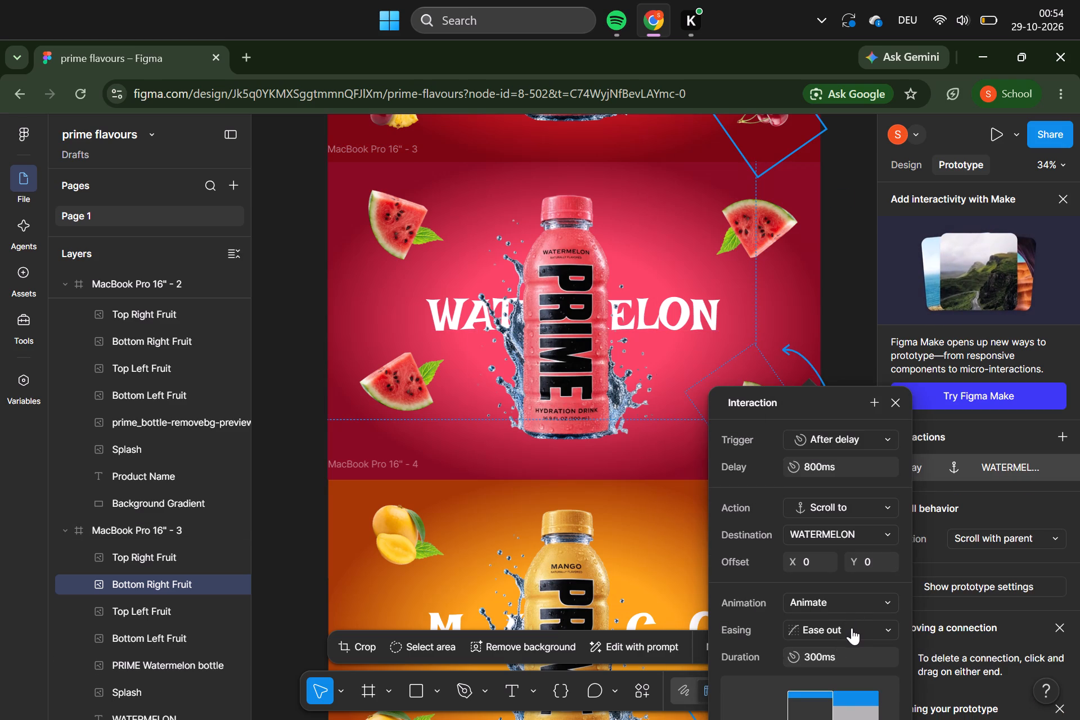
{"action": "left_click", "coordinate": [843, 542]}
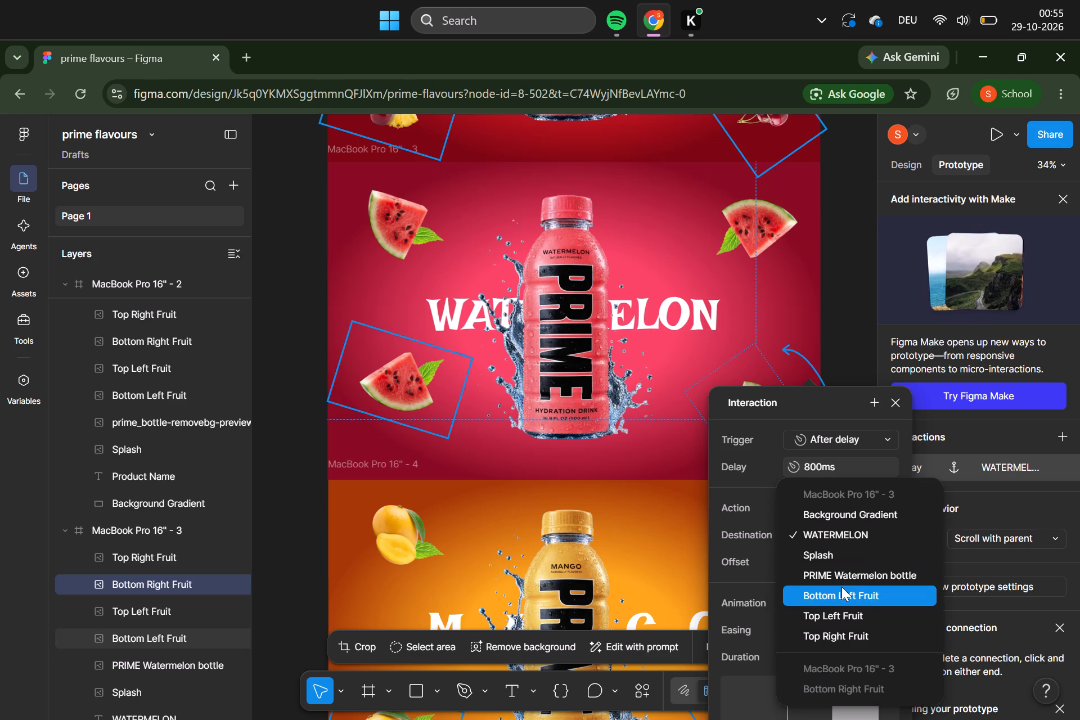
{"action": "left_click", "coordinate": [841, 575]}
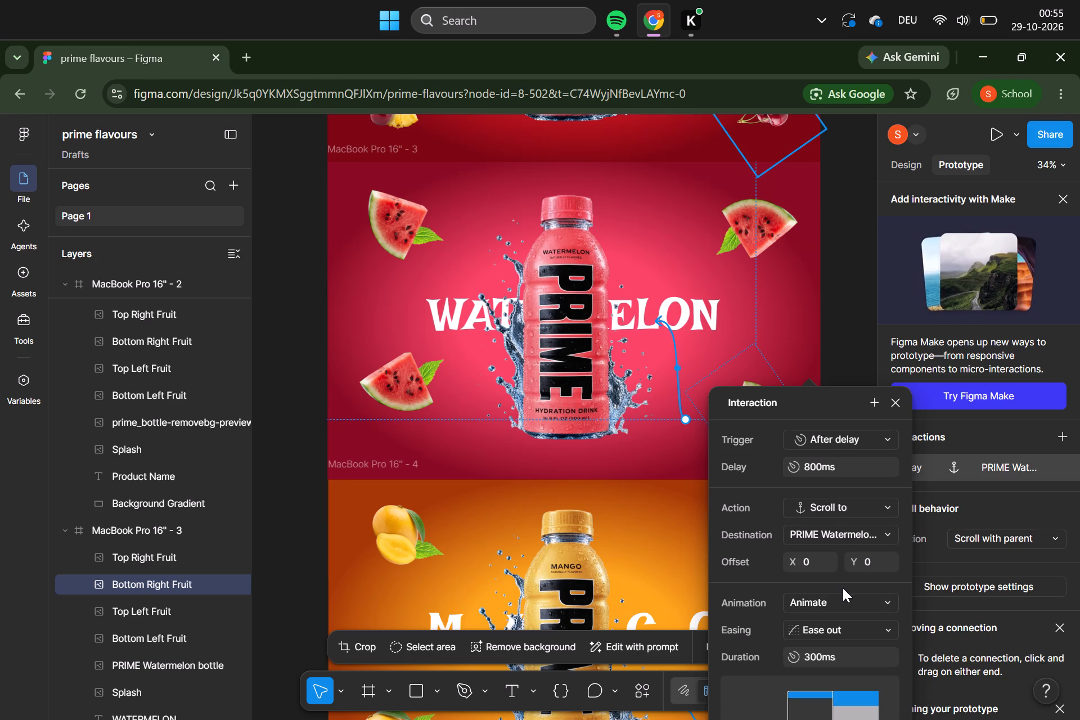
{"action": "left_click", "coordinate": [845, 600]}
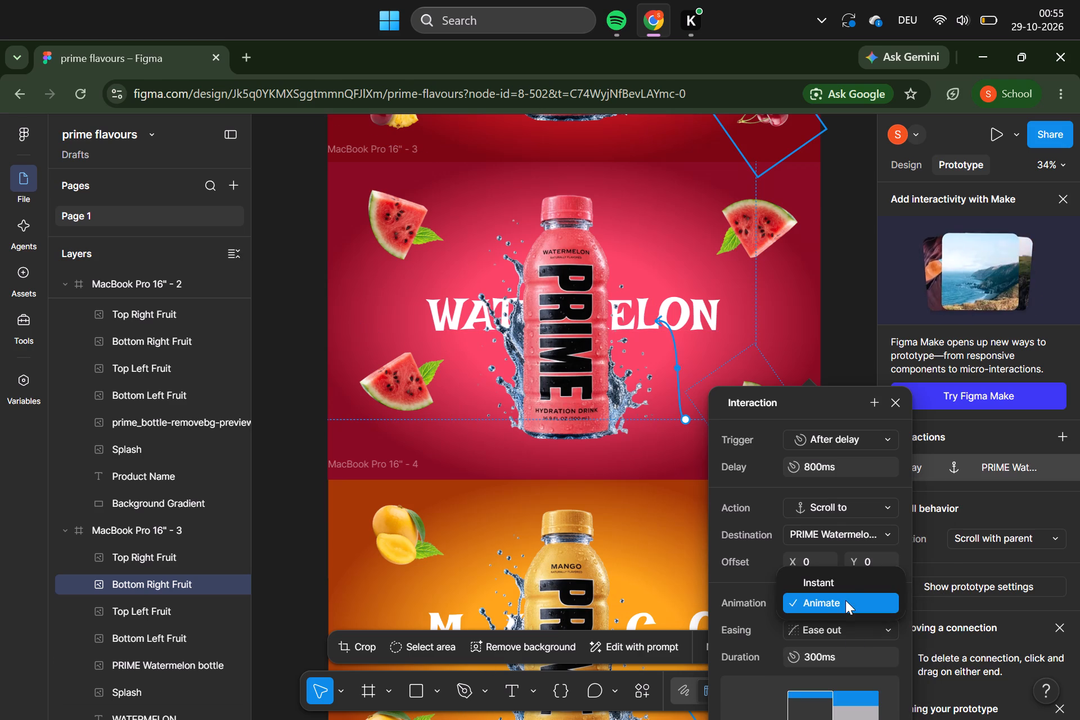
{"action": "left_click", "coordinate": [852, 371]}
{"action": "left_click", "coordinate": [852, 371]}
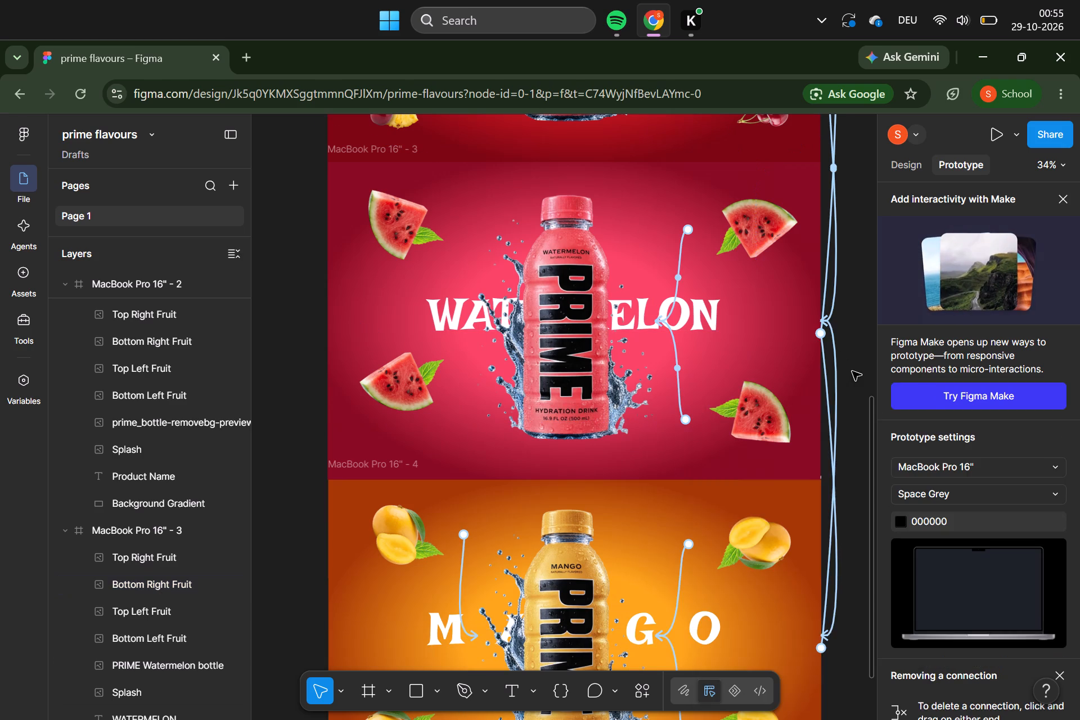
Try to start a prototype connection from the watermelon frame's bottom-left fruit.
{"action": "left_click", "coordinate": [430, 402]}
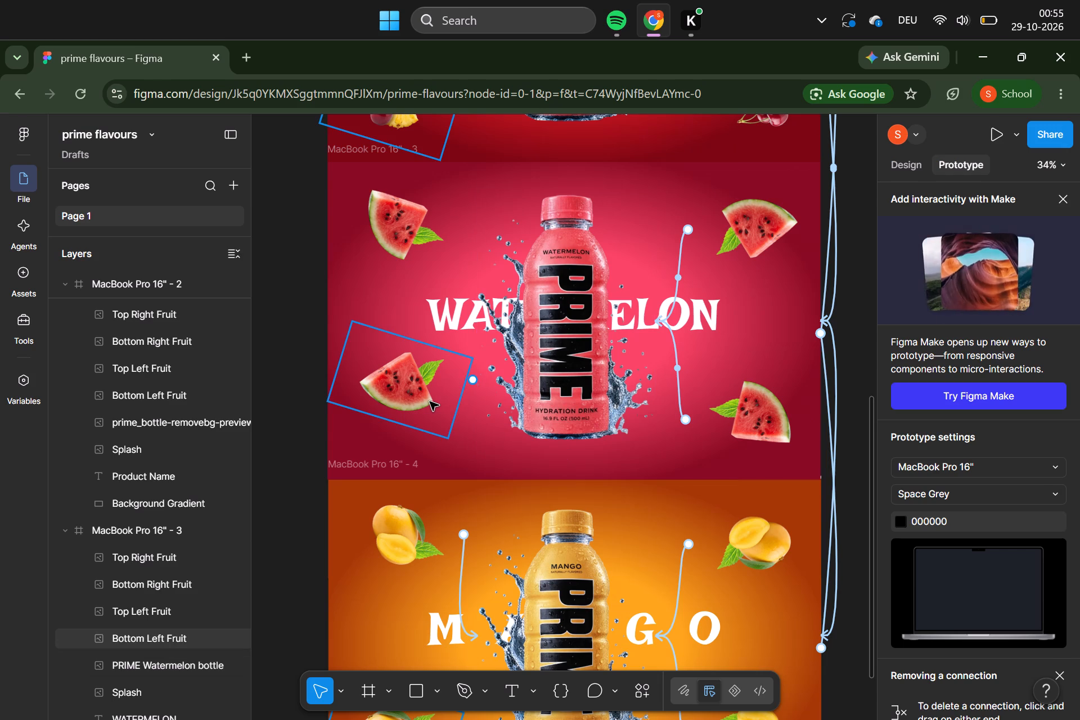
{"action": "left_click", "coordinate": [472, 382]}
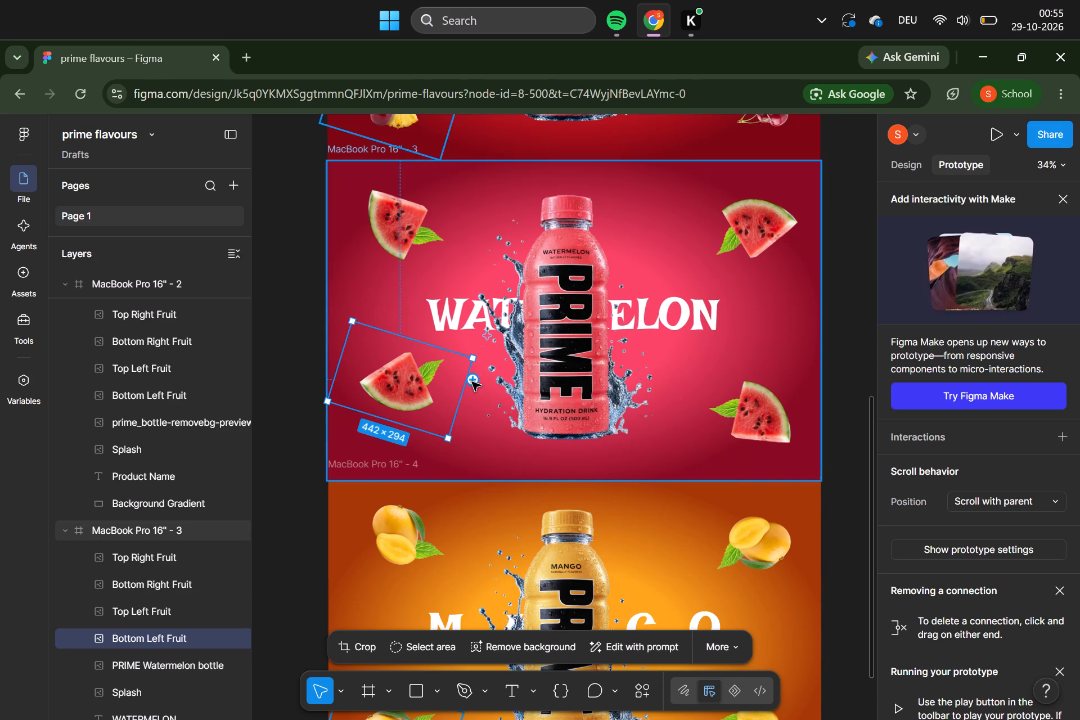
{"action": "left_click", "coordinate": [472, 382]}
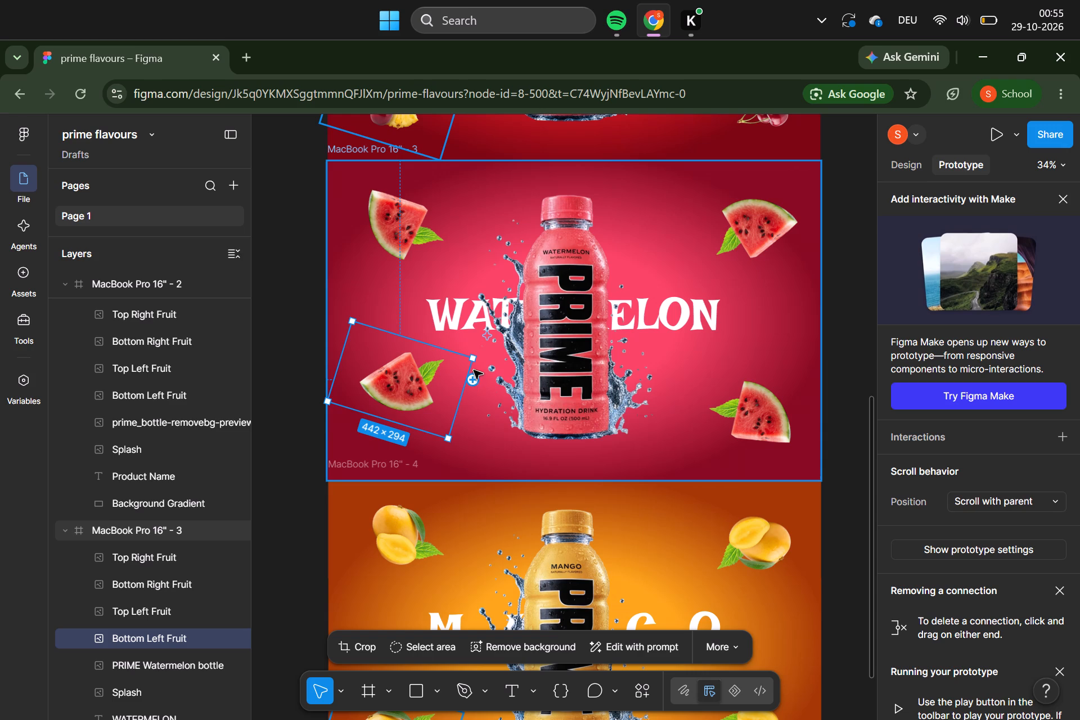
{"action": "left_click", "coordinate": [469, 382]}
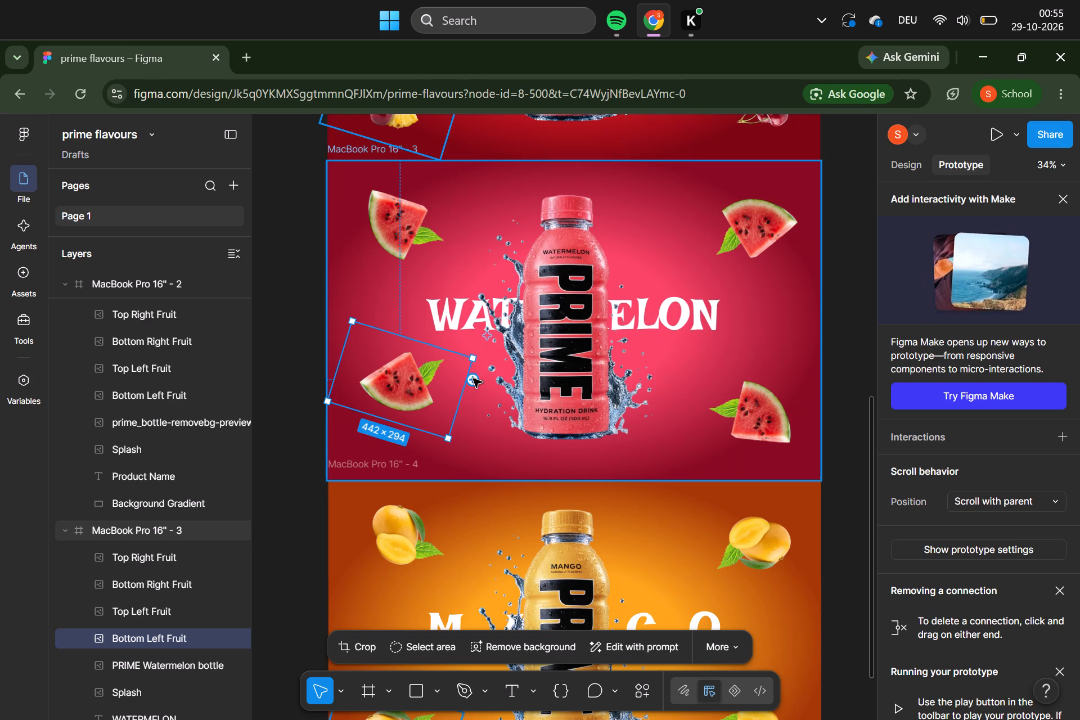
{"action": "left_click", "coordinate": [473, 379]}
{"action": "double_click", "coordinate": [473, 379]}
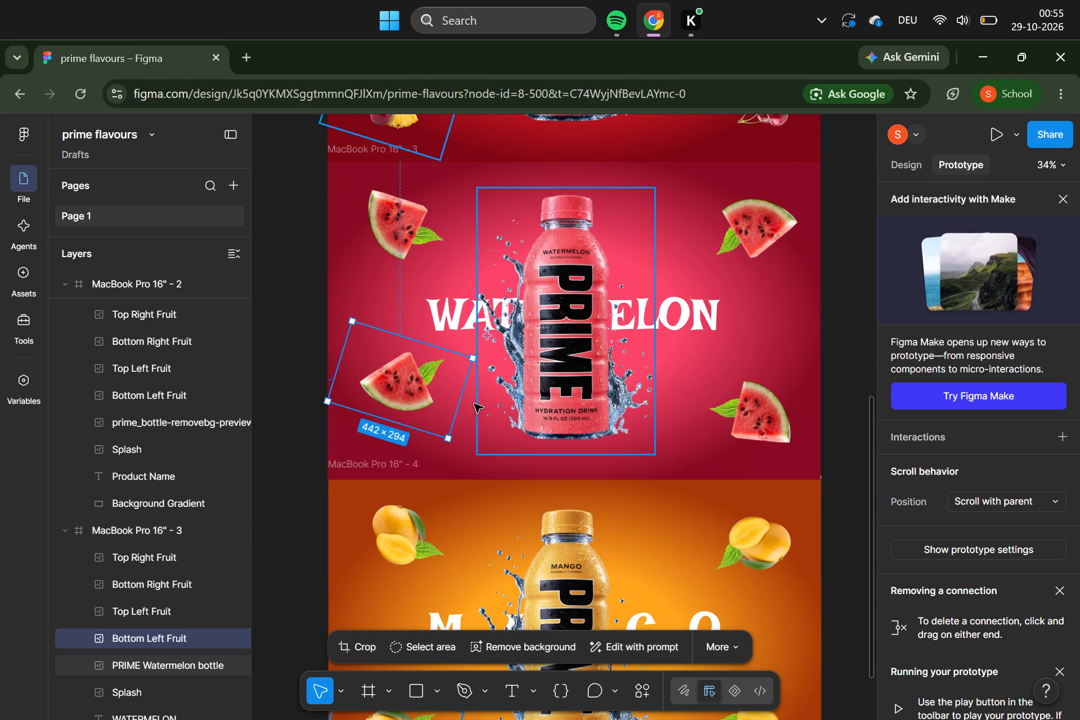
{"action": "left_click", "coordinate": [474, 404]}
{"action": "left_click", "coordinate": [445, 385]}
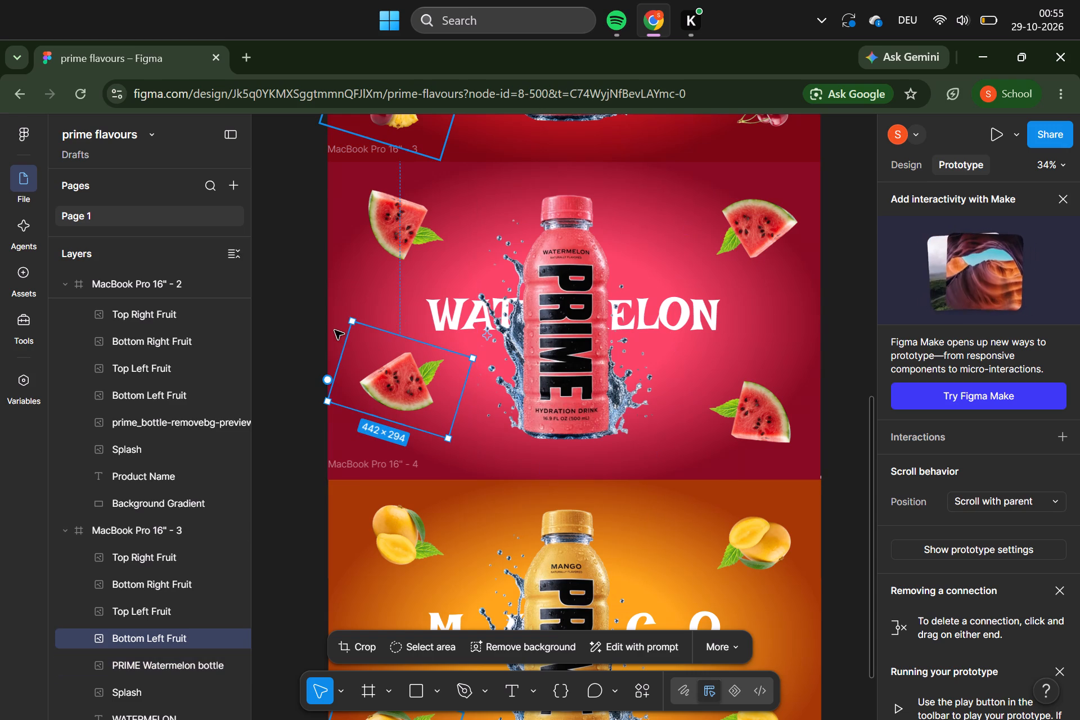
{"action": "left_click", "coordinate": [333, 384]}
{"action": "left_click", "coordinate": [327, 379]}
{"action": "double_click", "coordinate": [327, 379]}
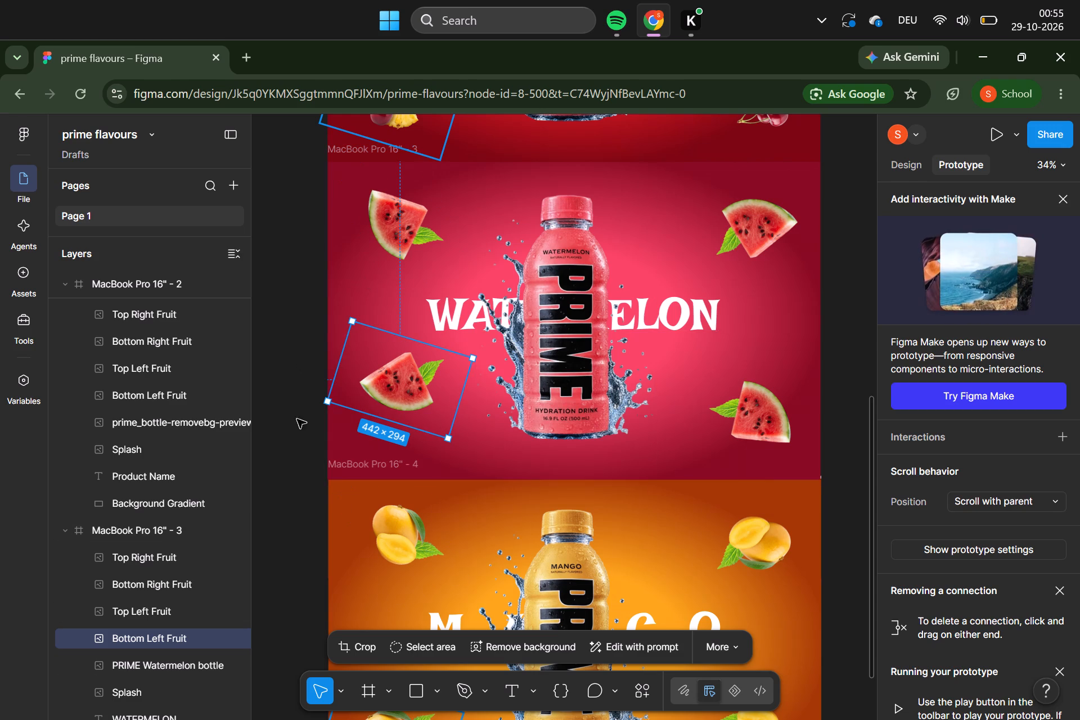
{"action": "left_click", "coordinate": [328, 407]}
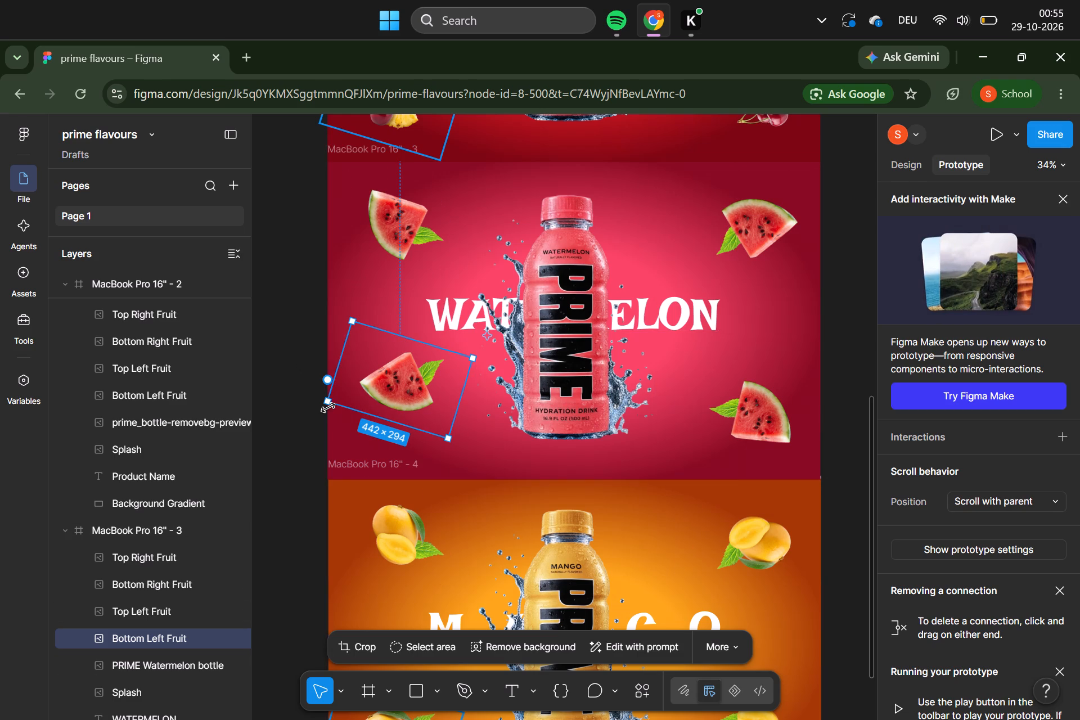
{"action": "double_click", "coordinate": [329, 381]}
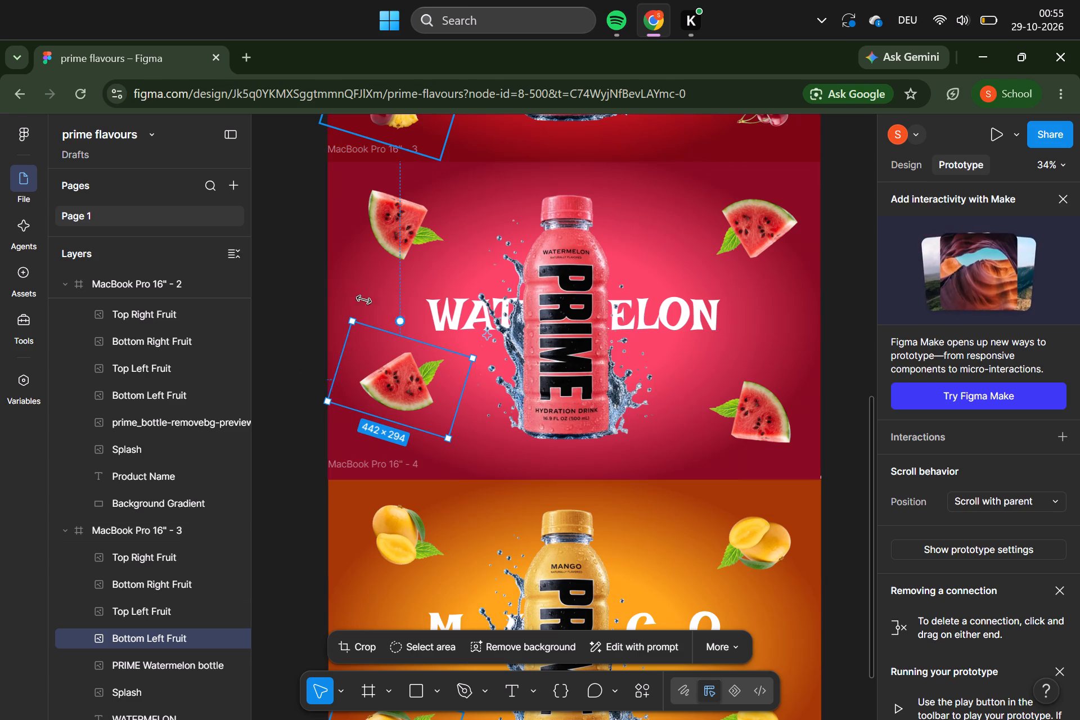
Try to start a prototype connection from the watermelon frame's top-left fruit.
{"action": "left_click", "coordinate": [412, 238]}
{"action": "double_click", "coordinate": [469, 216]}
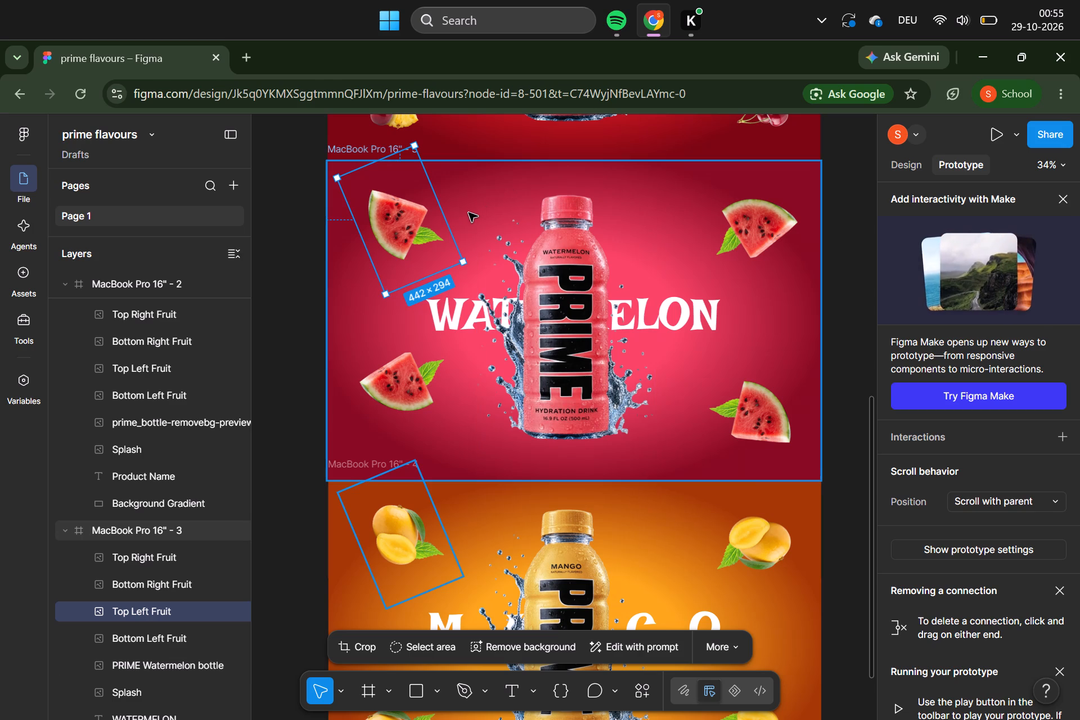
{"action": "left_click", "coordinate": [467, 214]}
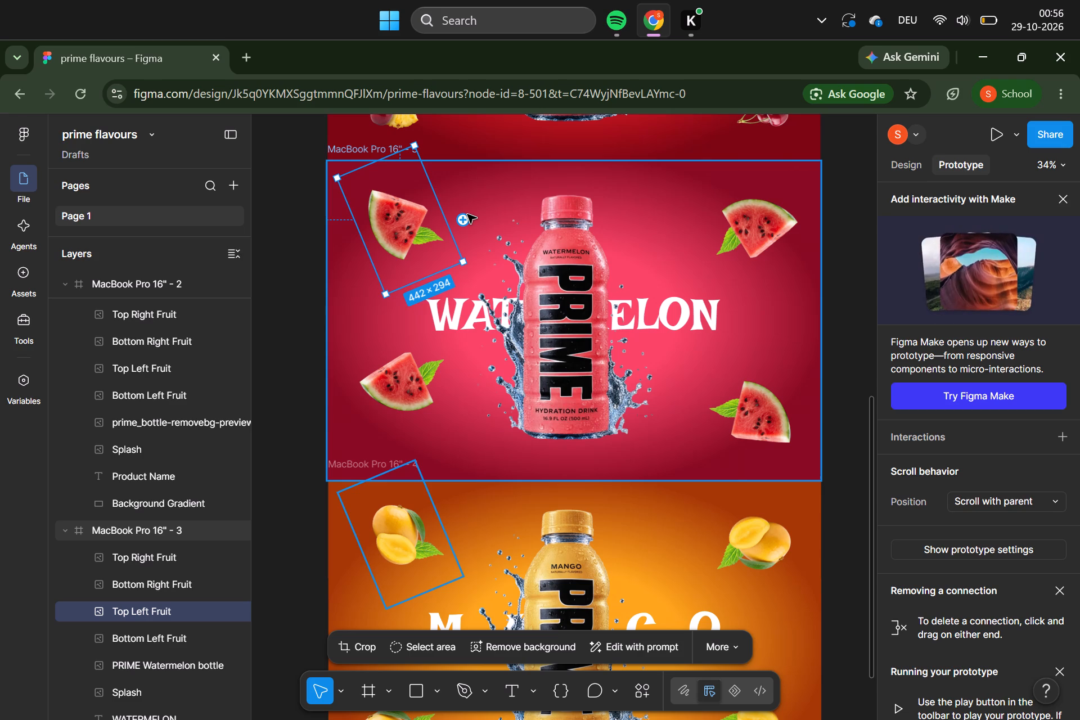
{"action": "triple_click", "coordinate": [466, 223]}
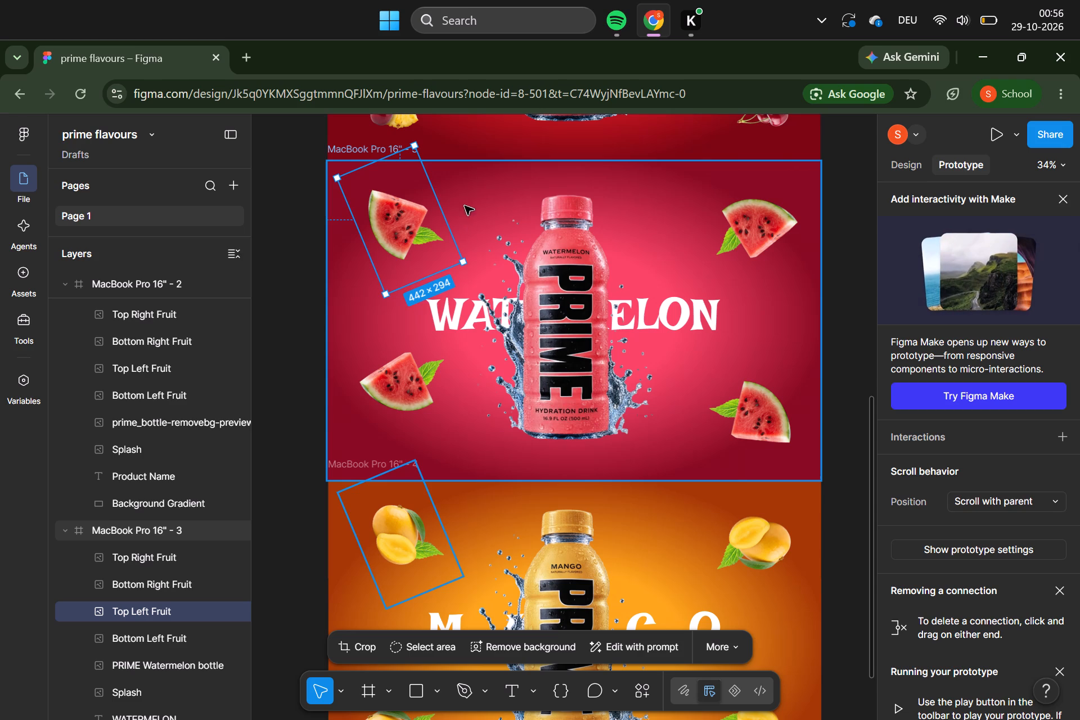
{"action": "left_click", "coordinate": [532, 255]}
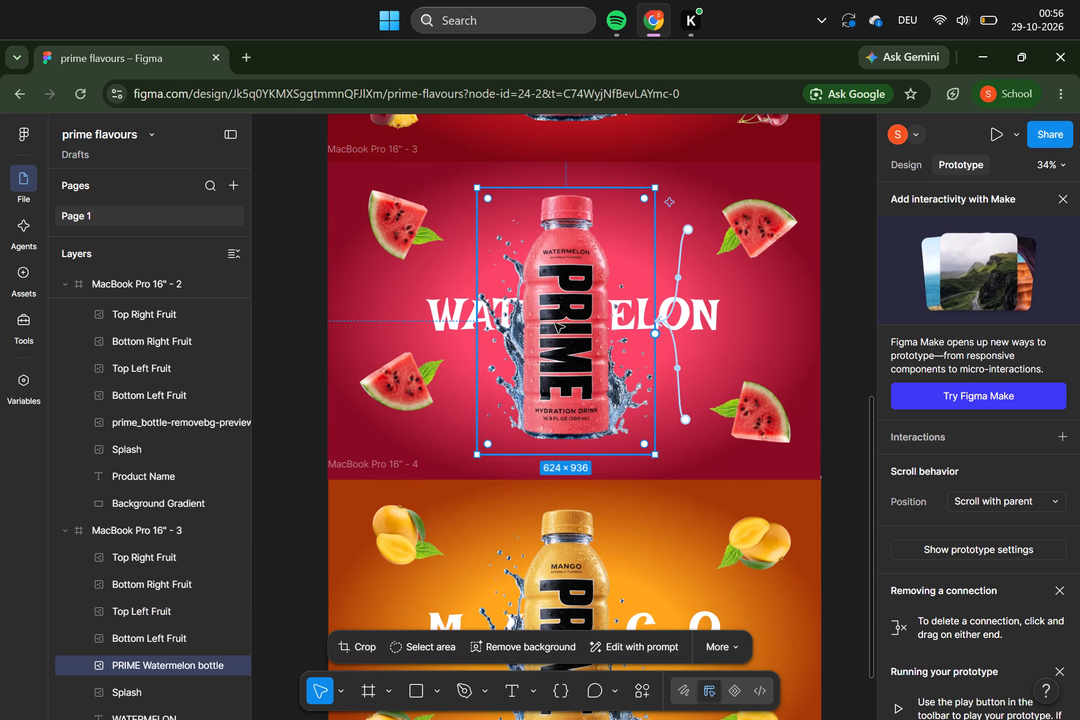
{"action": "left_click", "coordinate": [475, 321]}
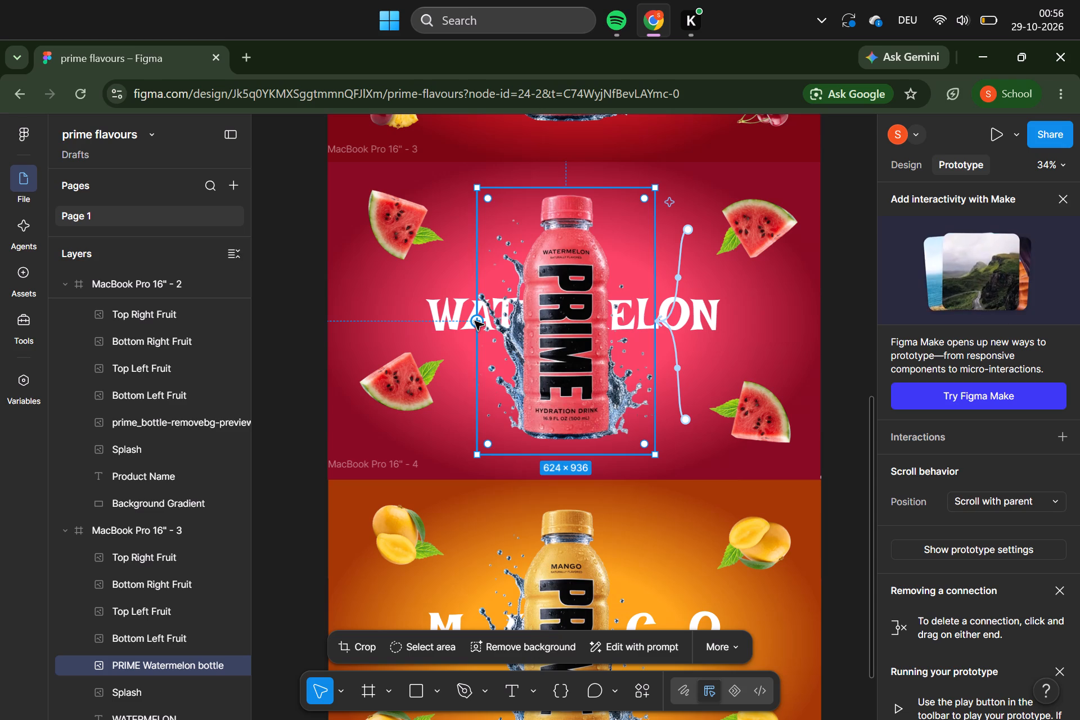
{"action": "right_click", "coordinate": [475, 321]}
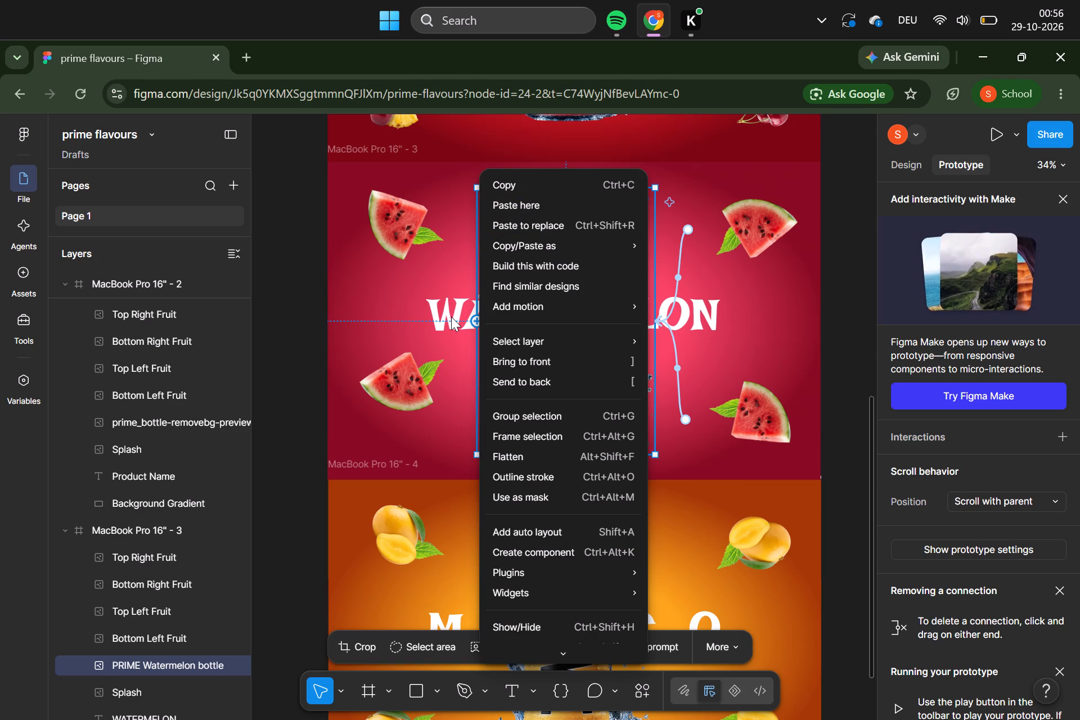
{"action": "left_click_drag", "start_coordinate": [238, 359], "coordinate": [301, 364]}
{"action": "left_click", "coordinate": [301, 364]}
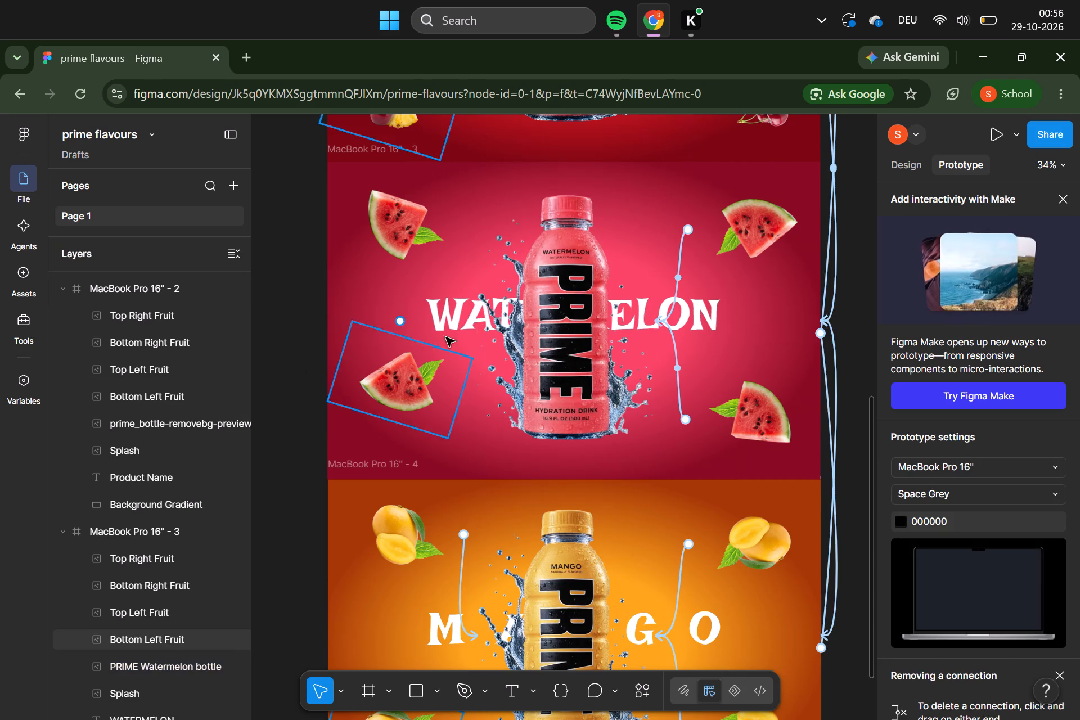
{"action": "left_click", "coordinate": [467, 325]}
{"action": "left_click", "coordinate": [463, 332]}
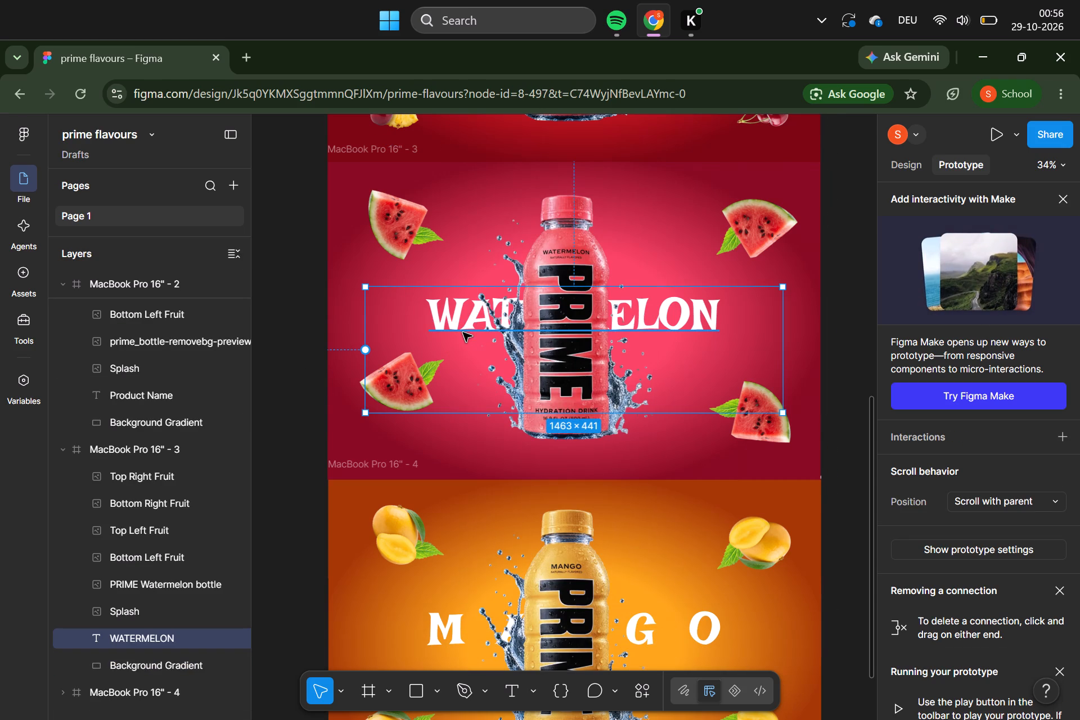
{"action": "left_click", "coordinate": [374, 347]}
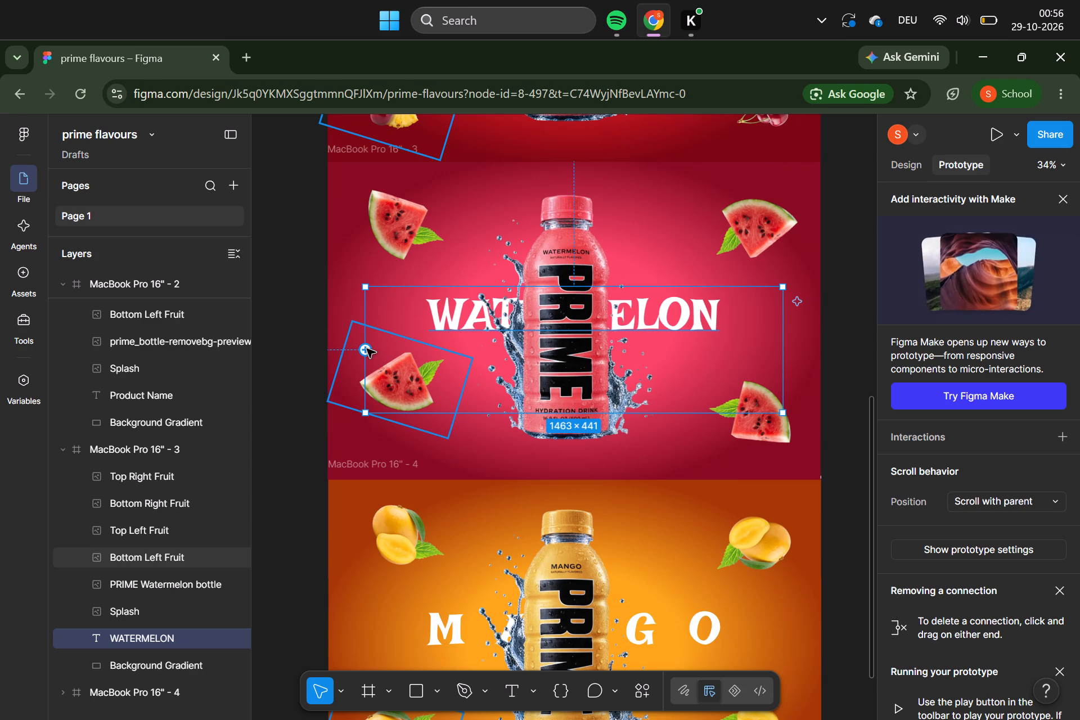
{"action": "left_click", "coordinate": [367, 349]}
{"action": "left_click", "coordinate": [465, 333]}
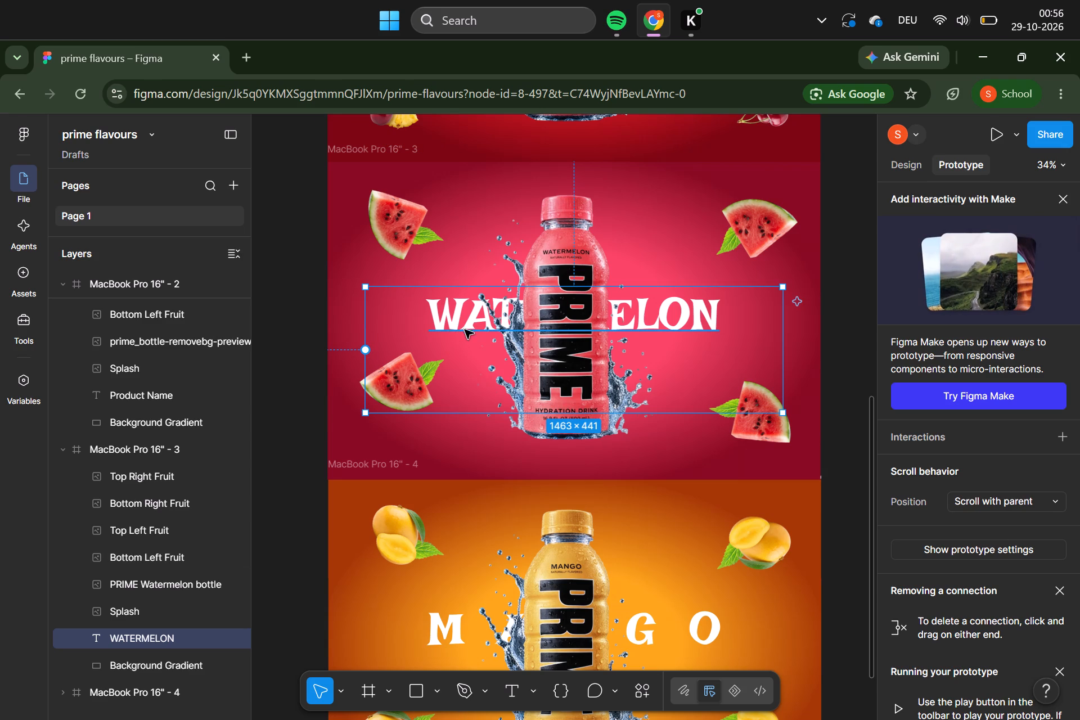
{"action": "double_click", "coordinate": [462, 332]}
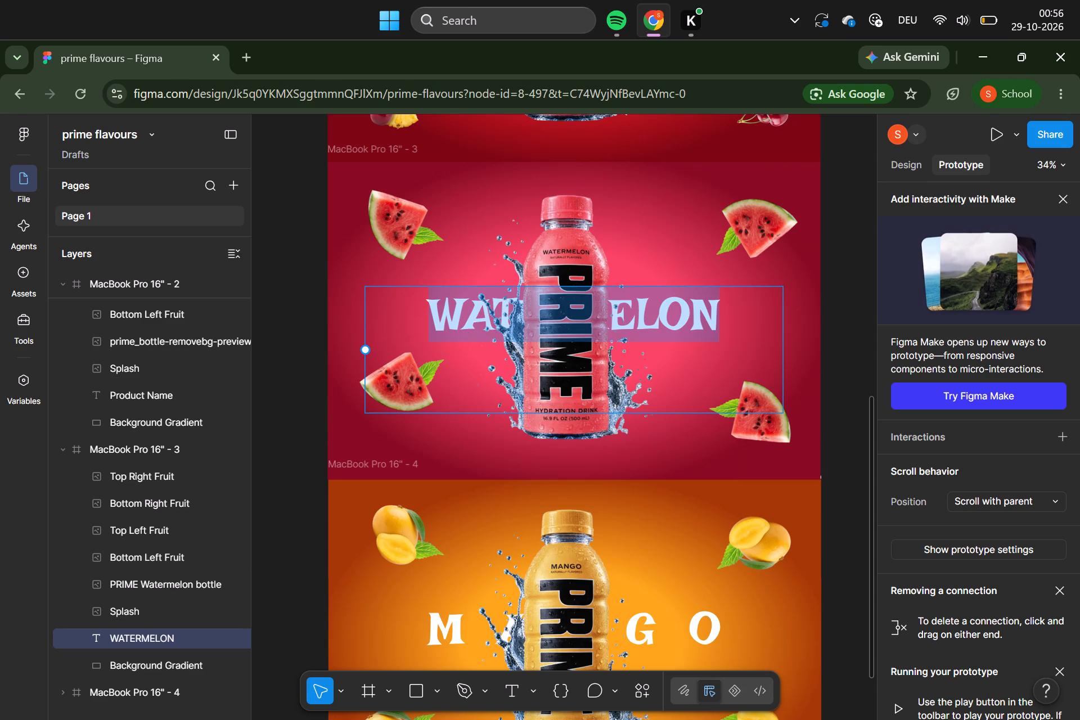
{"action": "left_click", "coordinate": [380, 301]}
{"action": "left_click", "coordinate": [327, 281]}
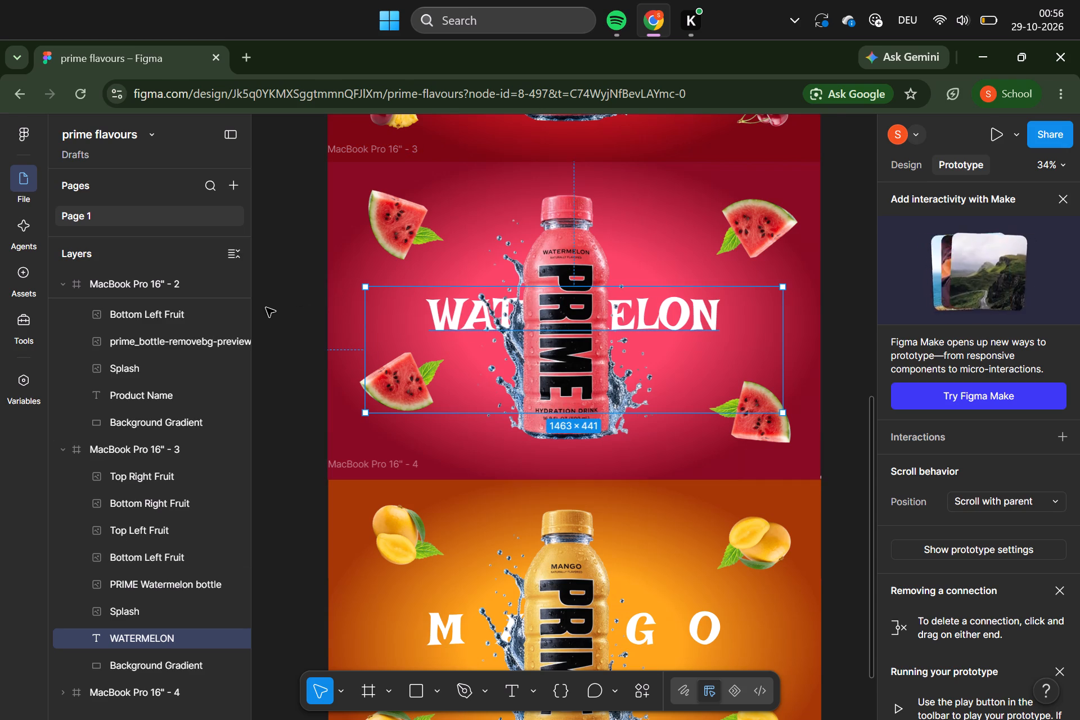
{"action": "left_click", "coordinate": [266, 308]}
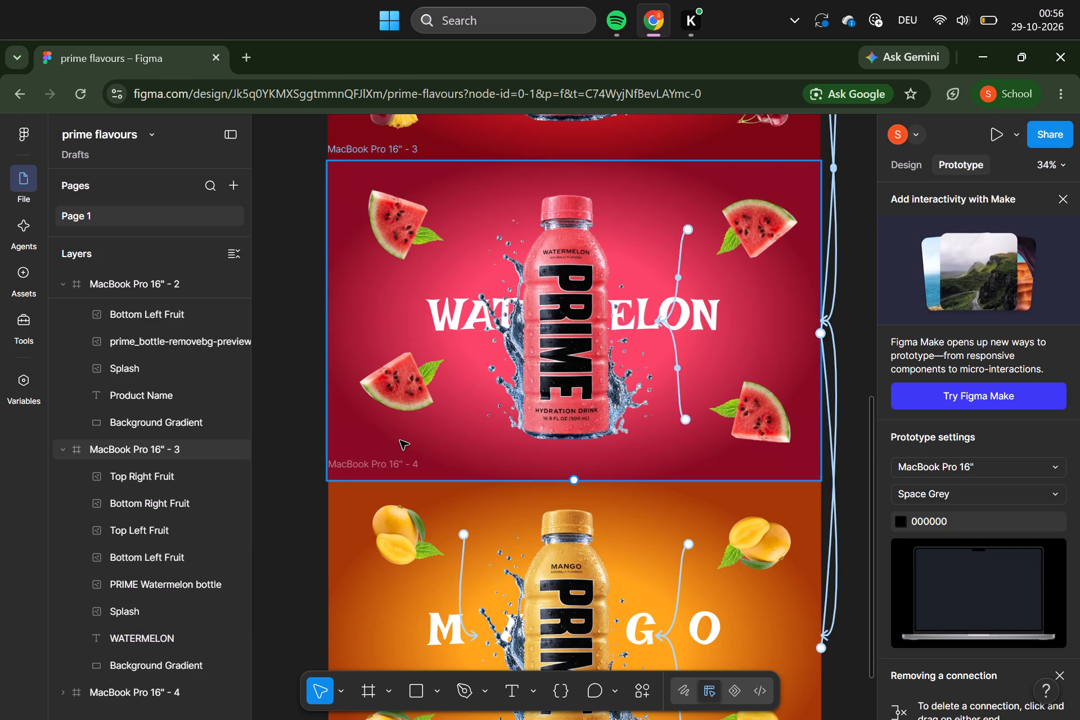
Connect the watermelon frame's bottom-left fruit to the PRIME Watermelon bottle with an After delay trigger, Scroll to action and Animate animation.
{"action": "left_click", "coordinate": [404, 417]}
{"action": "left_click", "coordinate": [401, 439]}
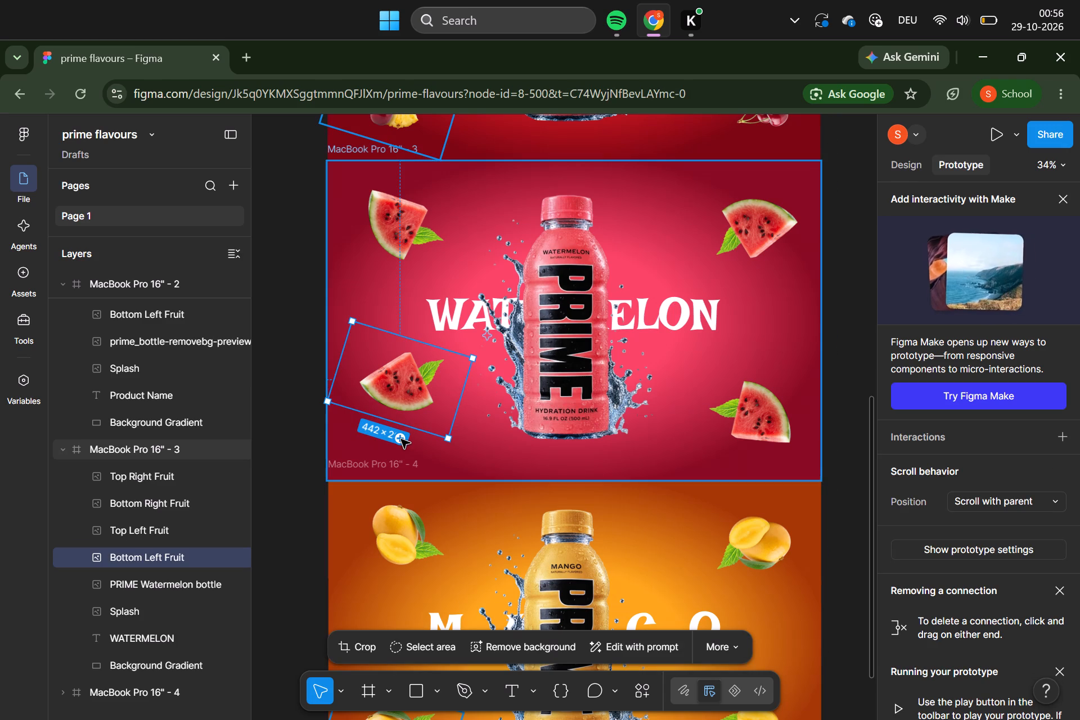
{"action": "left_click_drag", "start_coordinate": [401, 439], "coordinate": [460, 461]}
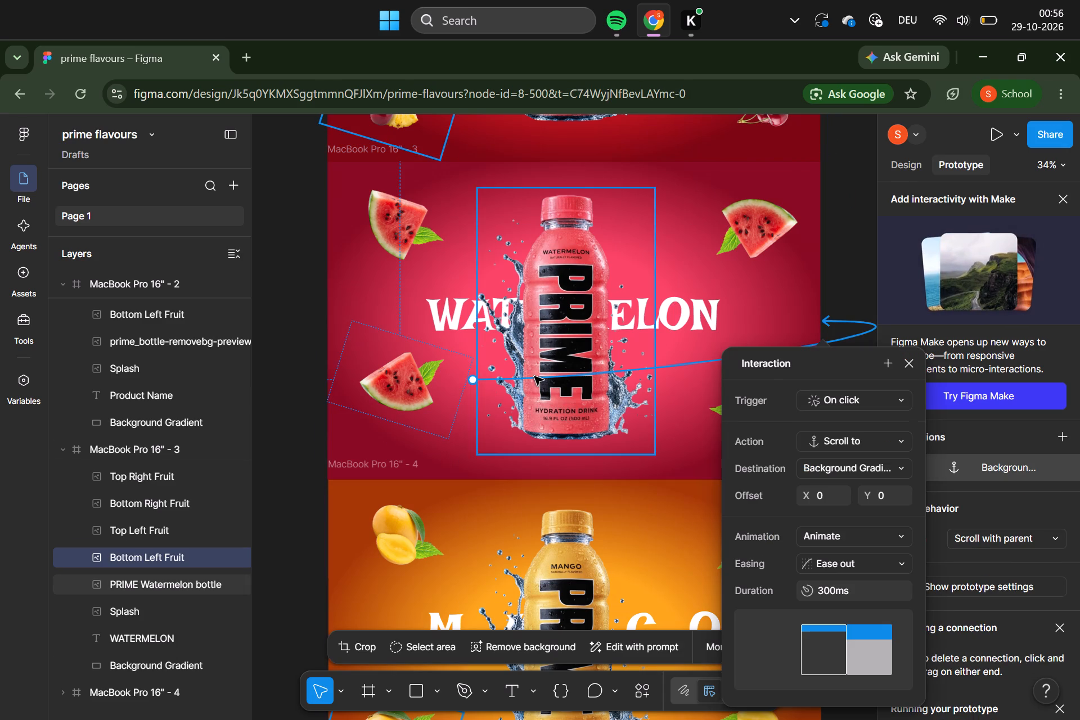
{"action": "left_click", "coordinate": [534, 376]}
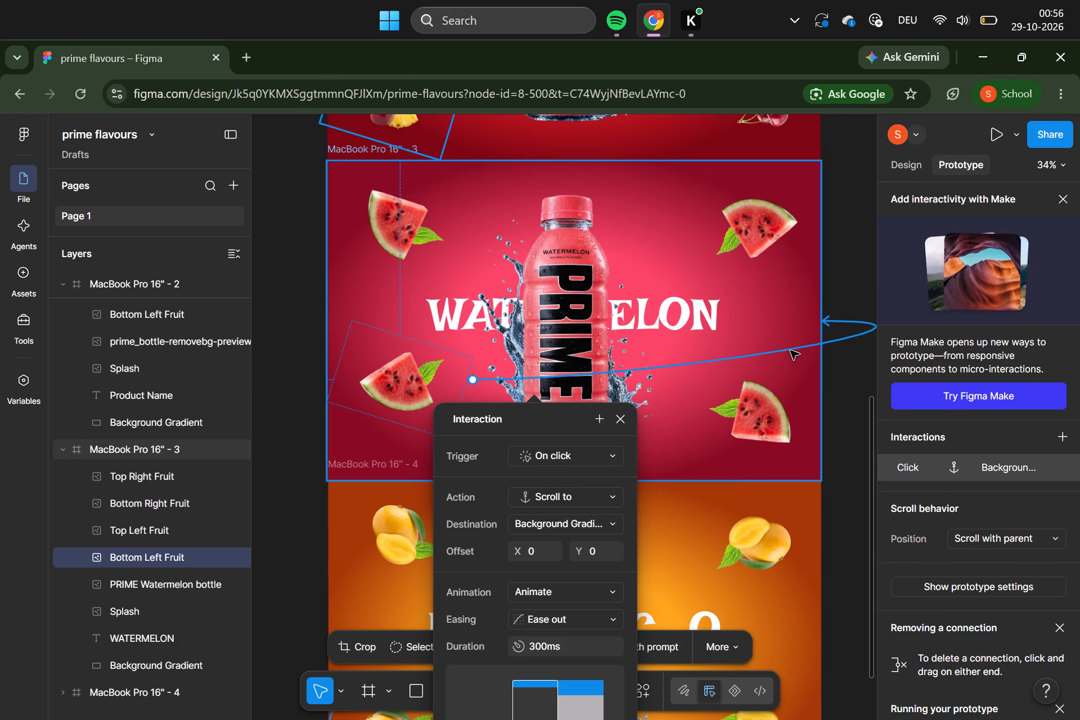
{"action": "left_click", "coordinate": [554, 377]}
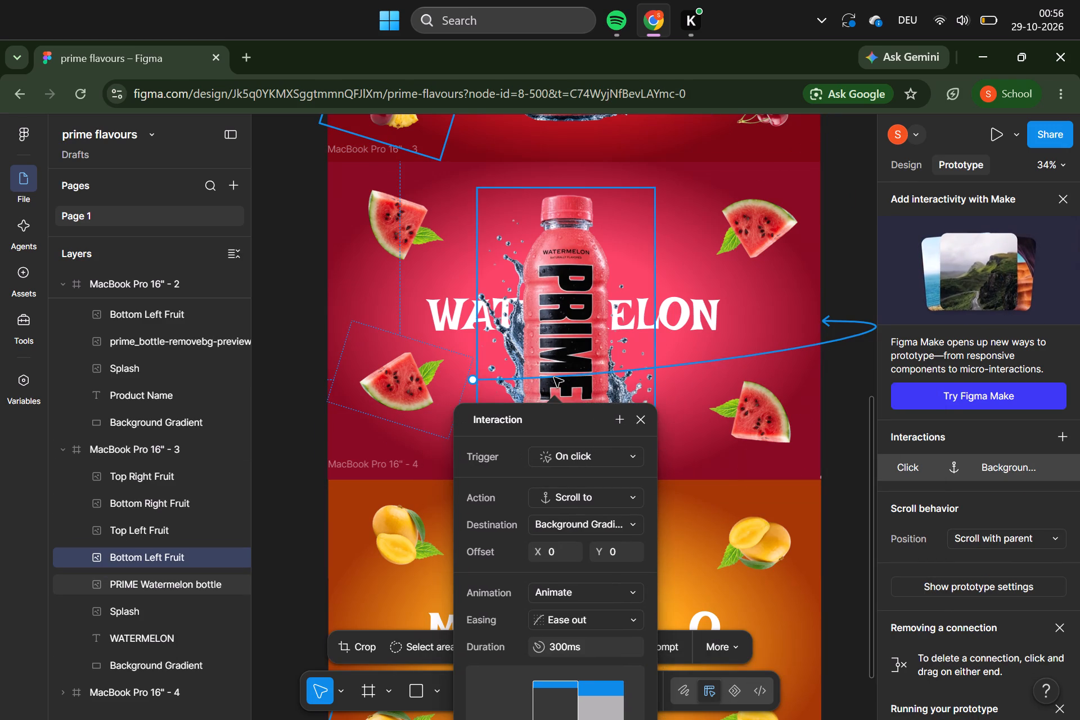
{"action": "left_click", "coordinate": [590, 451]}
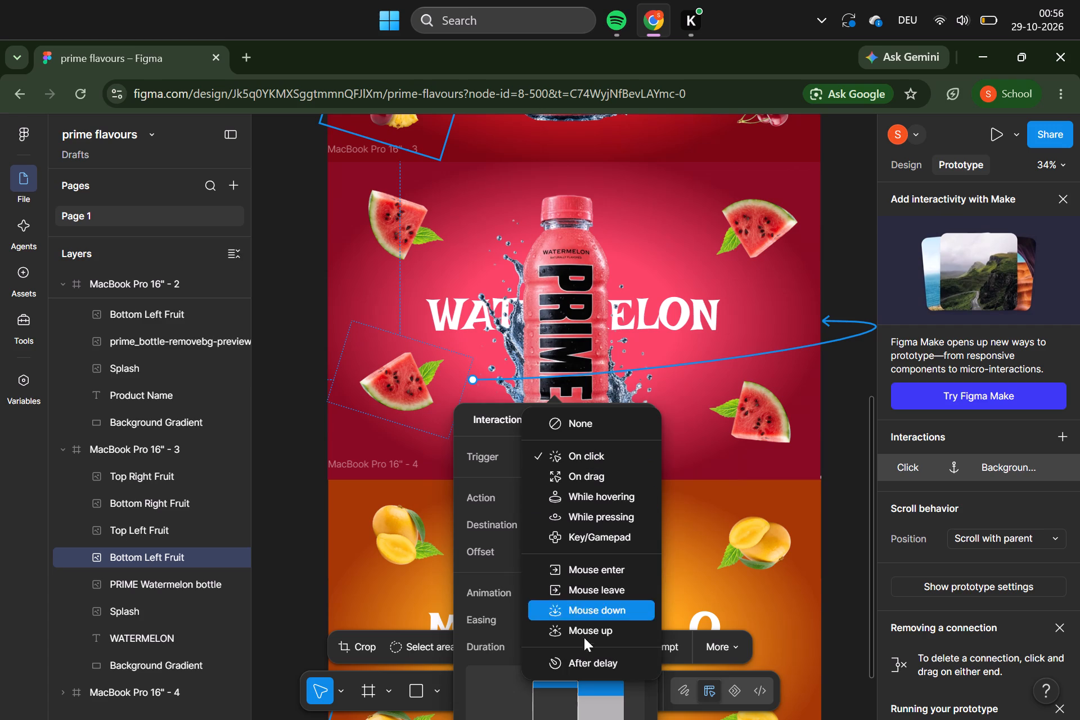
{"action": "left_click", "coordinate": [584, 660]}
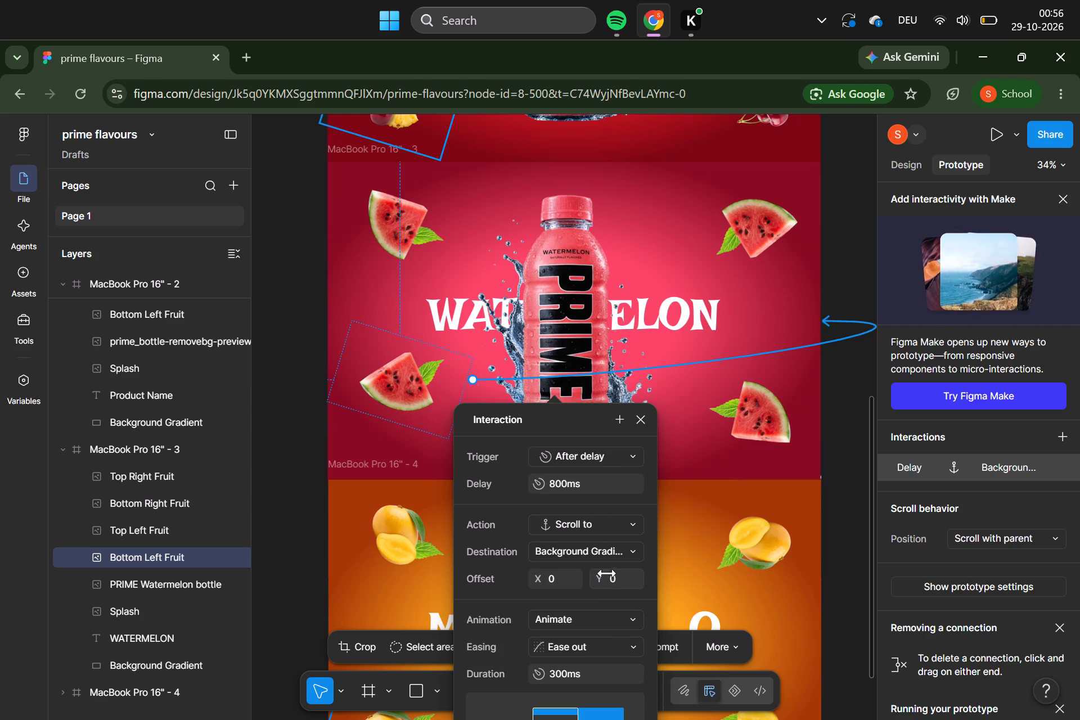
{"action": "left_click", "coordinate": [606, 555]}
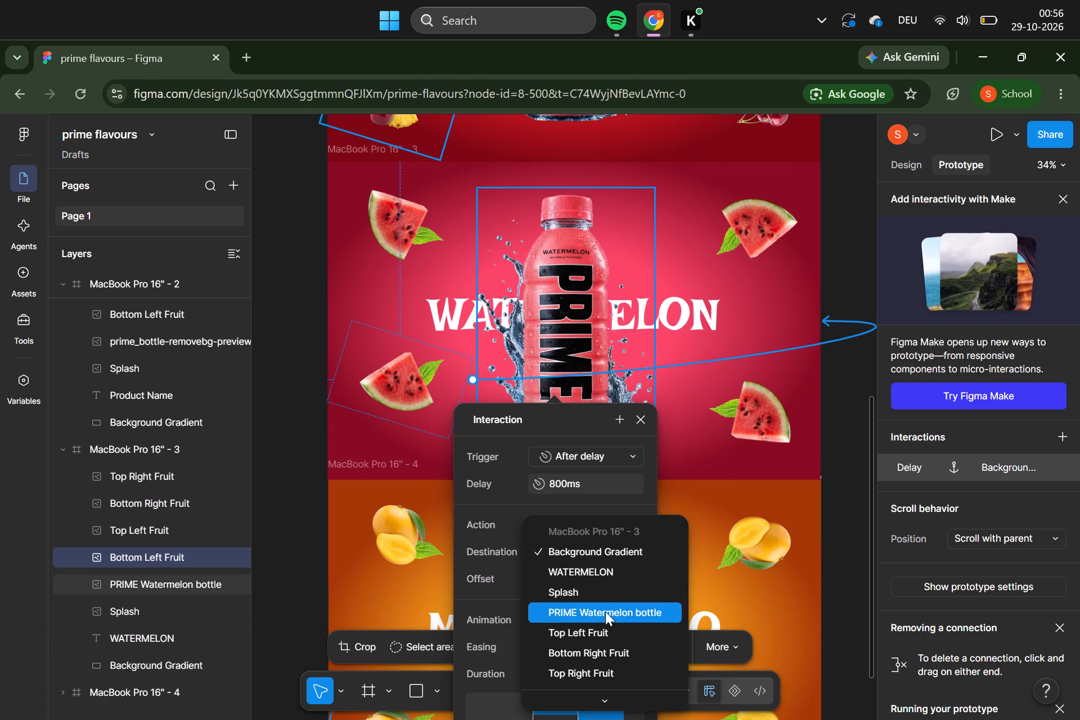
{"action": "left_click", "coordinate": [605, 611]}
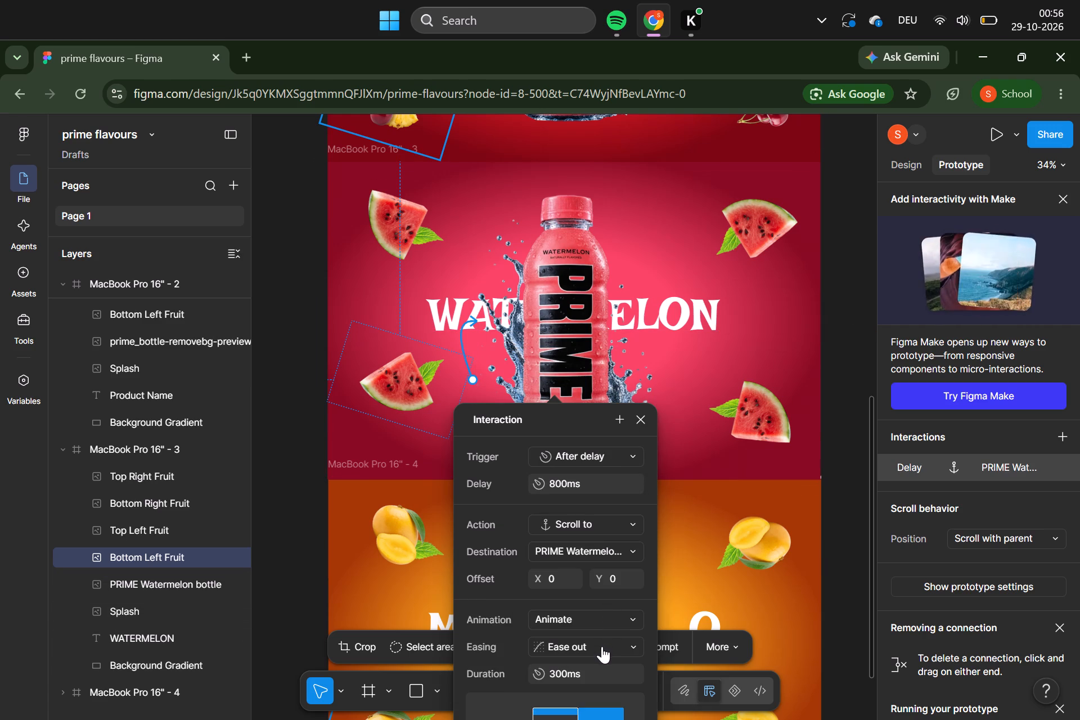
{"action": "scroll", "coordinate": [602, 638], "scroll_direction": "down", "scroll_amount": 1}
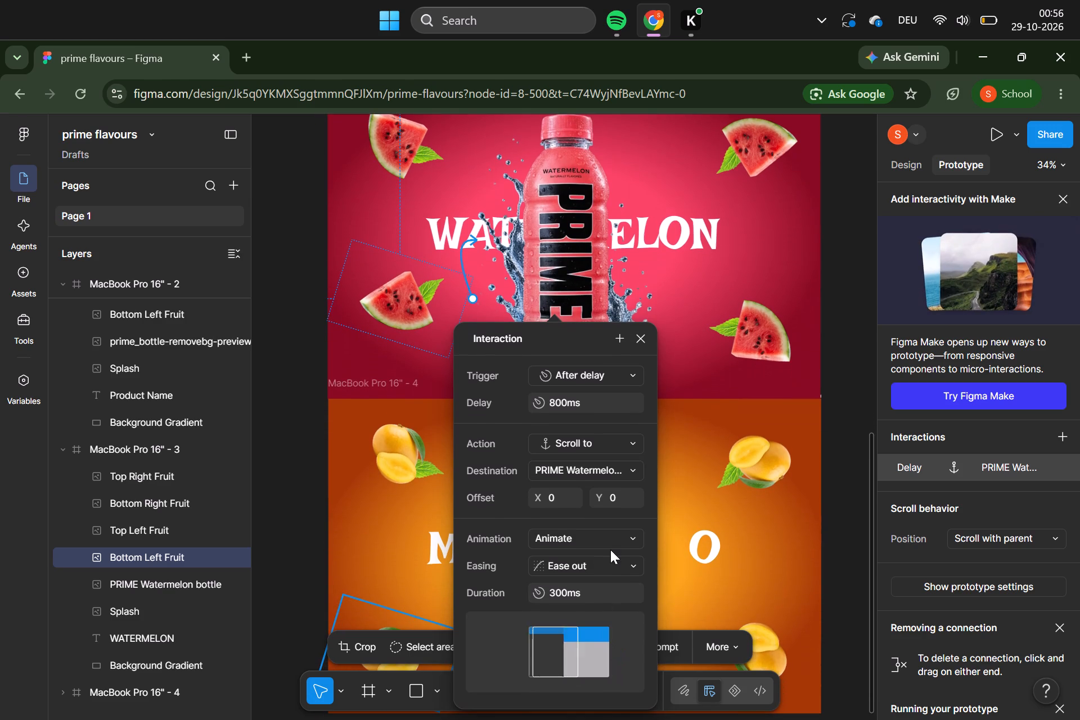
{"action": "left_click", "coordinate": [609, 545]}
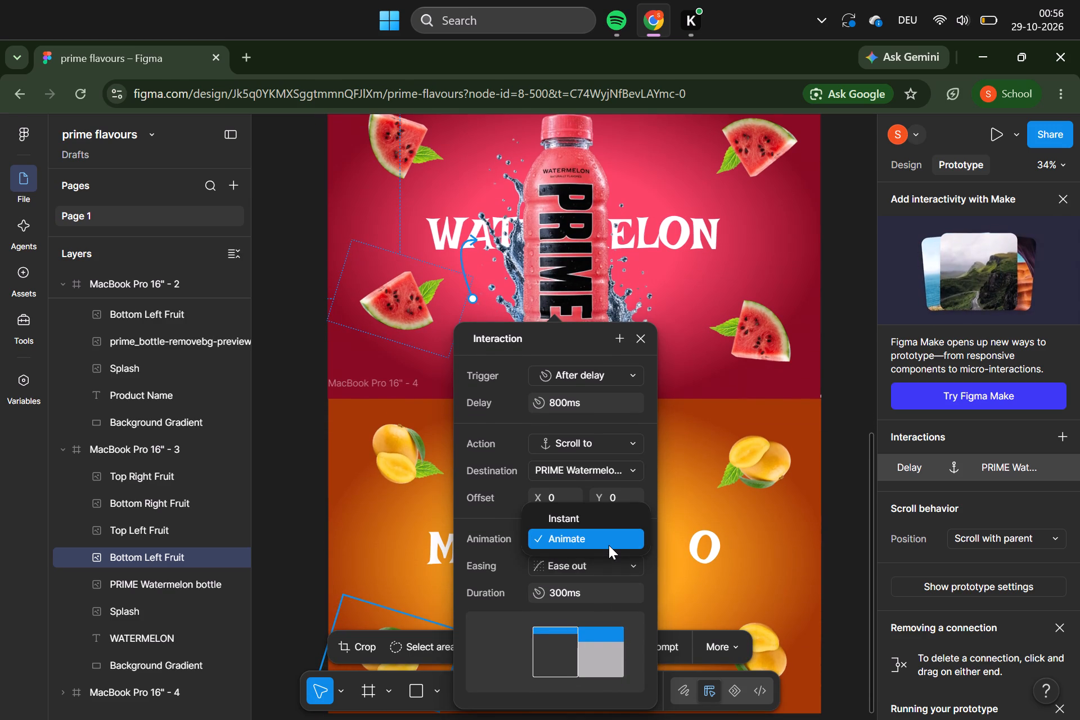
{"action": "left_click", "coordinate": [609, 545]}
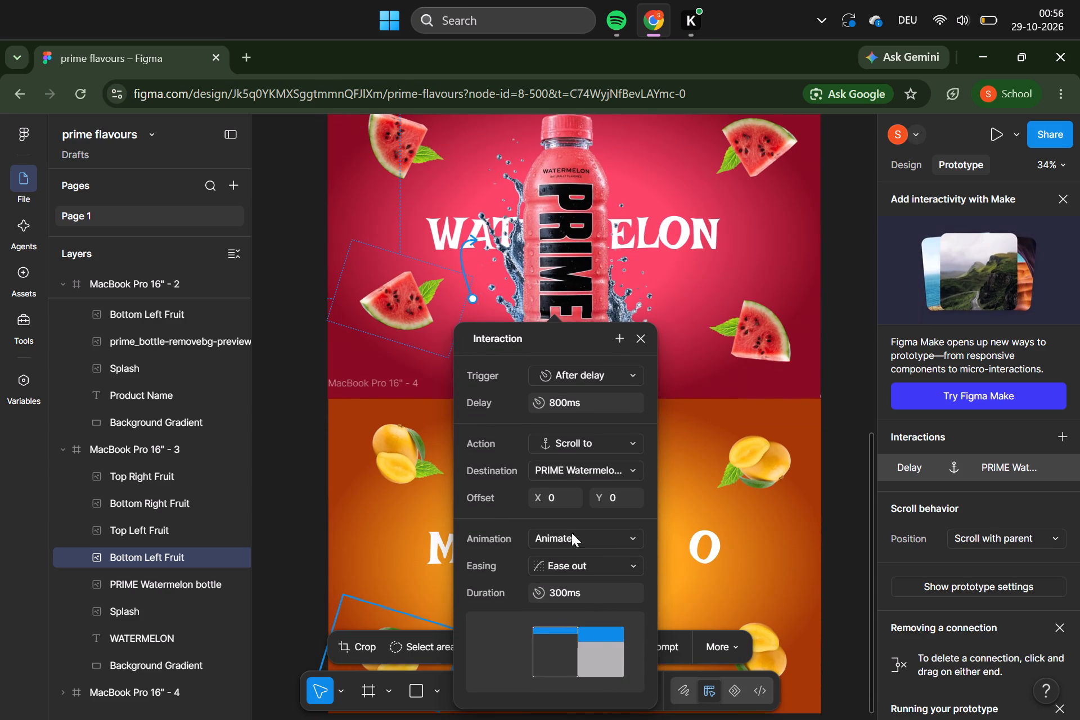
{"action": "left_click", "coordinate": [303, 470]}
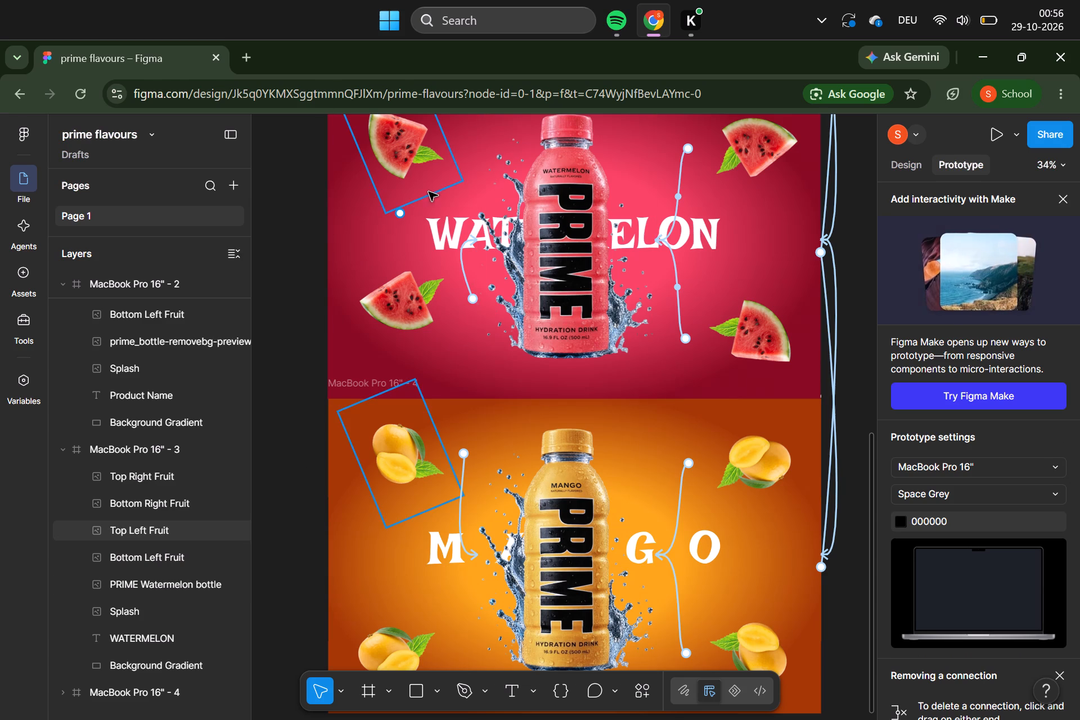
Connect the watermelon frame's top-left fruit to the PRIME Watermelon bottle with an After delay trigger, Scroll to action and Animate animation.
{"action": "left_click", "coordinate": [424, 181]}
{"action": "left_click", "coordinate": [403, 215]}
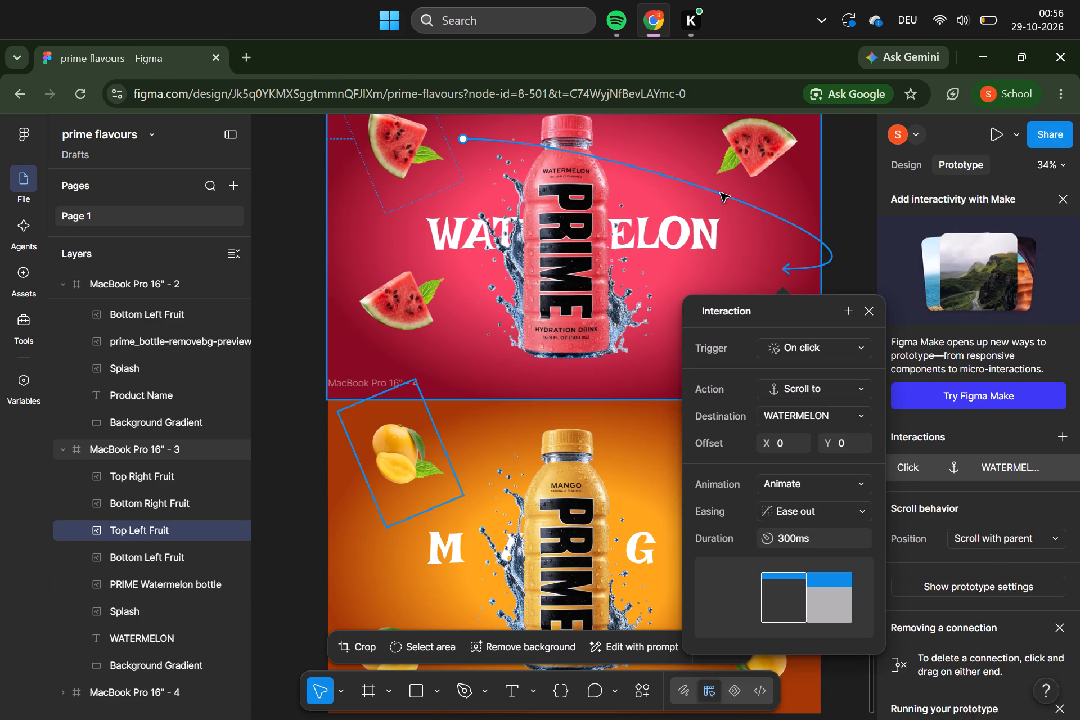
{"action": "left_click", "coordinate": [715, 195]}
{"action": "left_click", "coordinate": [736, 263]}
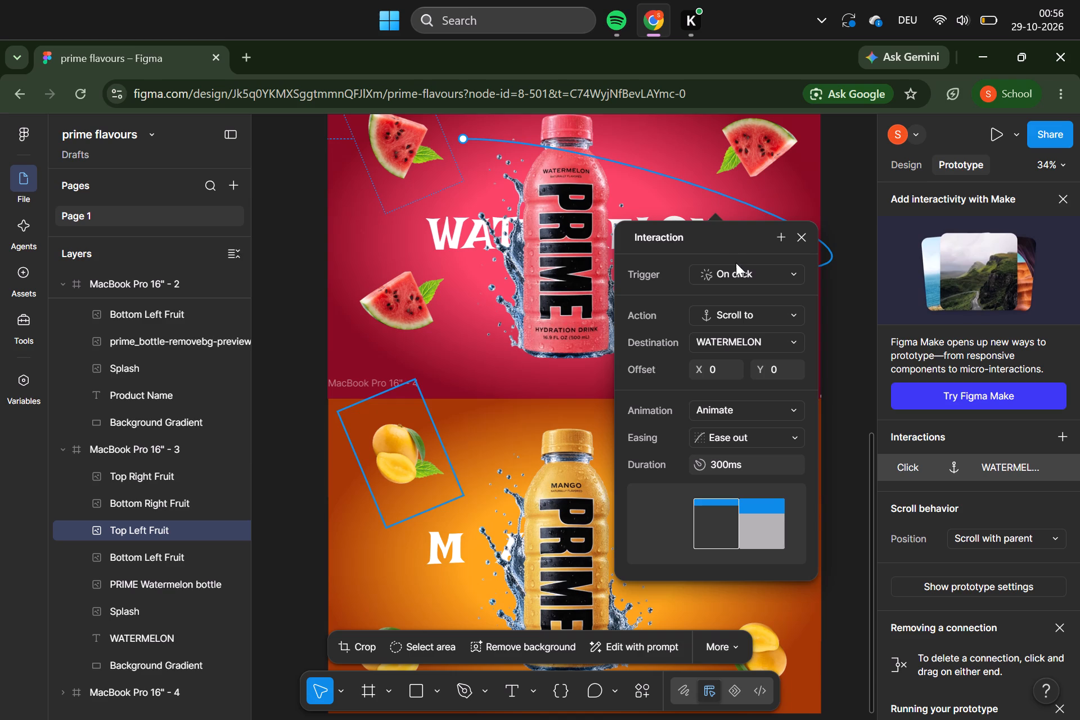
{"action": "left_click", "coordinate": [736, 269]}
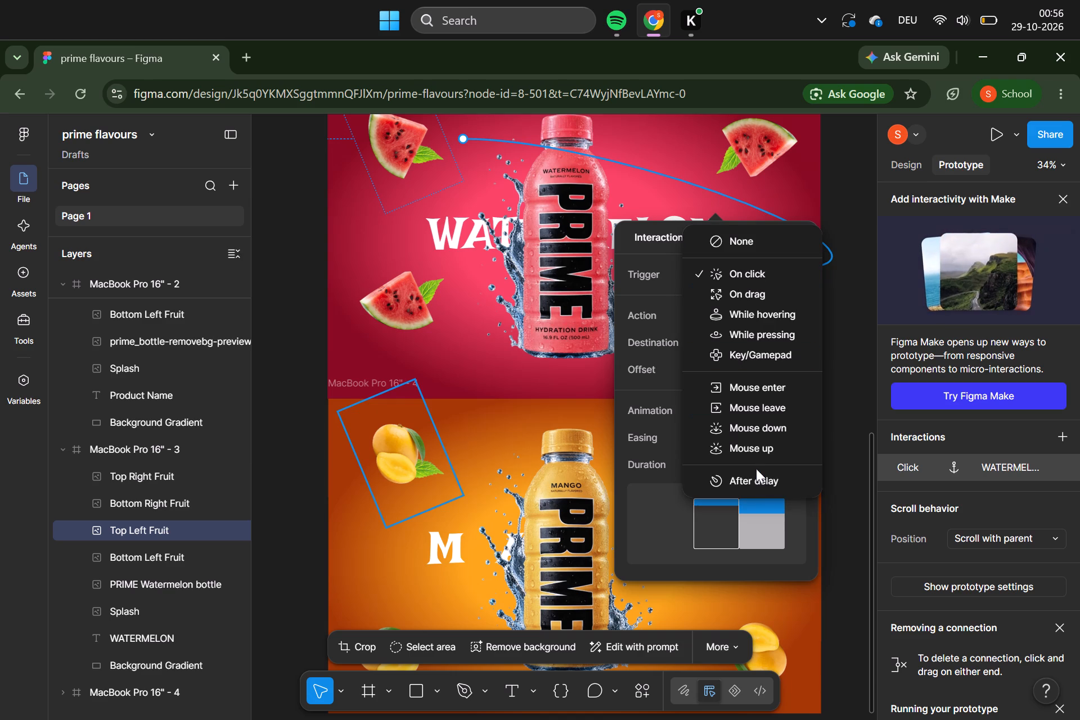
{"action": "left_click", "coordinate": [756, 472]}
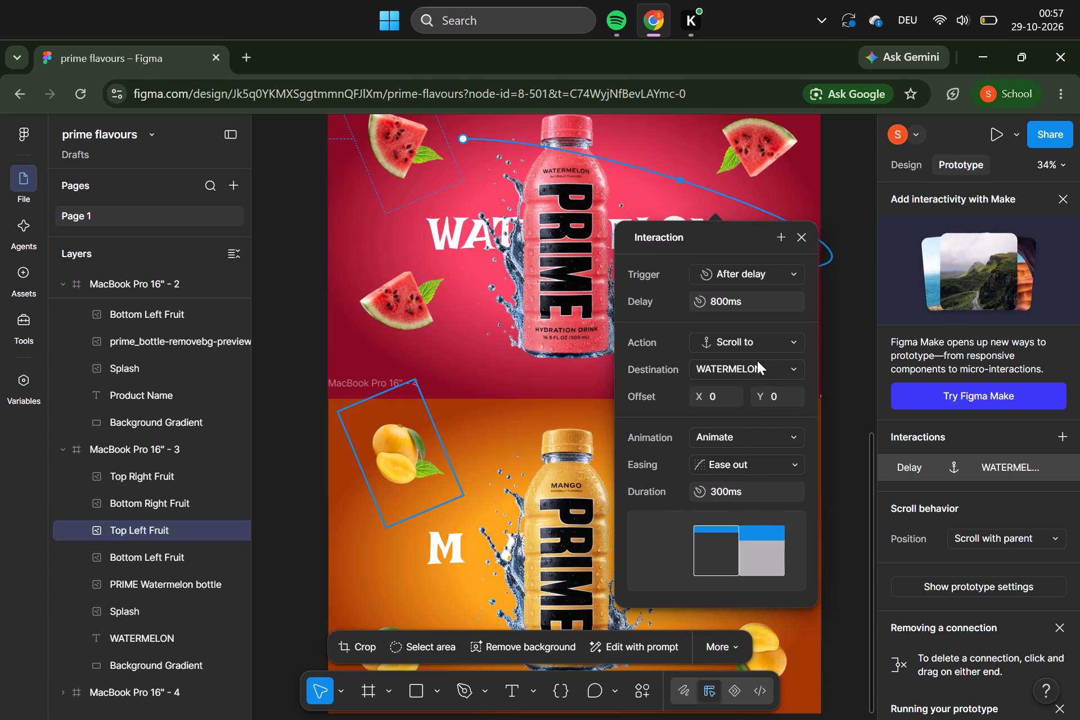
{"action": "left_click", "coordinate": [757, 361]}
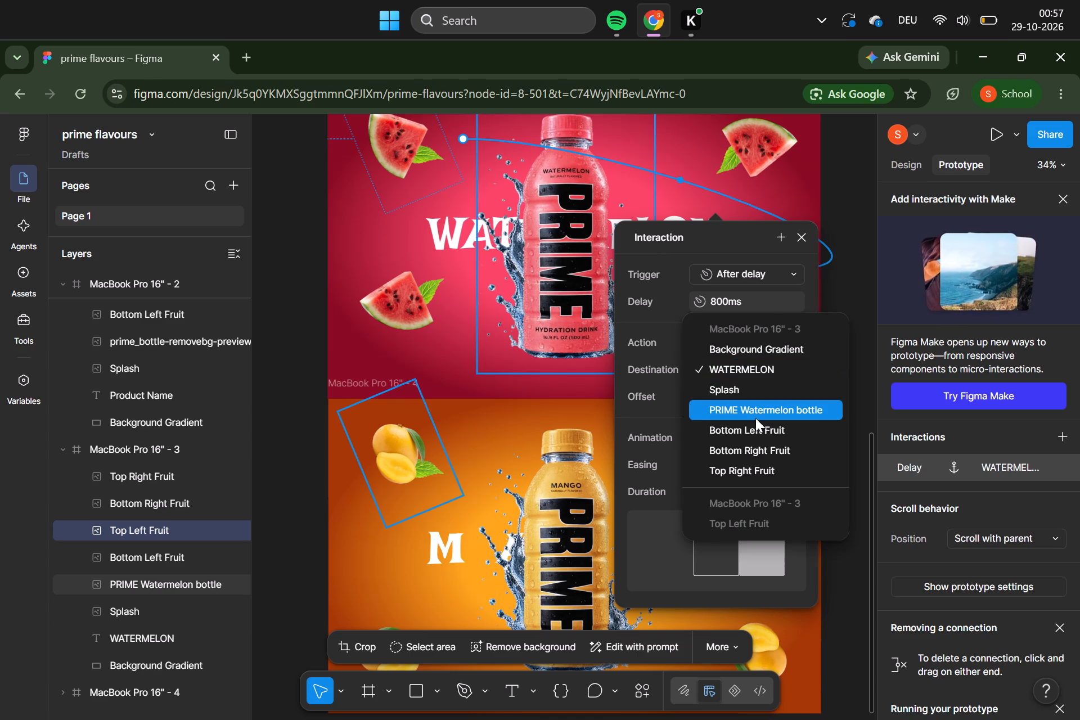
{"action": "left_click", "coordinate": [755, 418]}
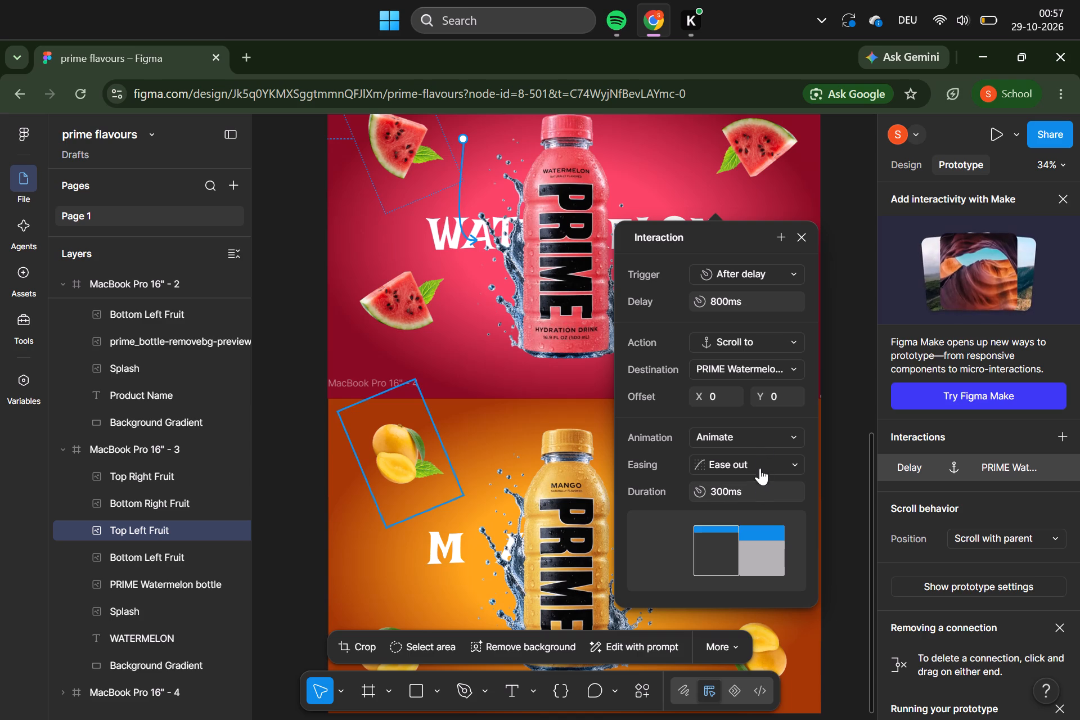
{"action": "left_click", "coordinate": [840, 461]}
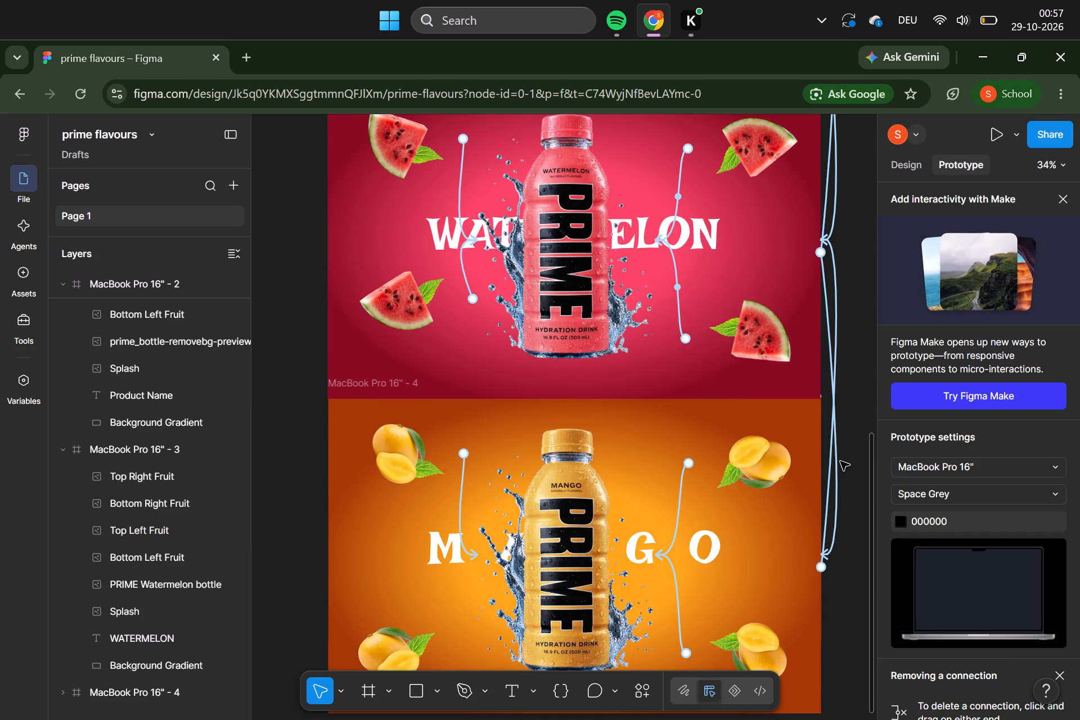
Review the connections across the flavour frames and inspect the interaction of the mango frame's top-left fruit.
{"action": "scroll", "coordinate": [840, 461], "scroll_direction": "down", "scroll_amount": 3}
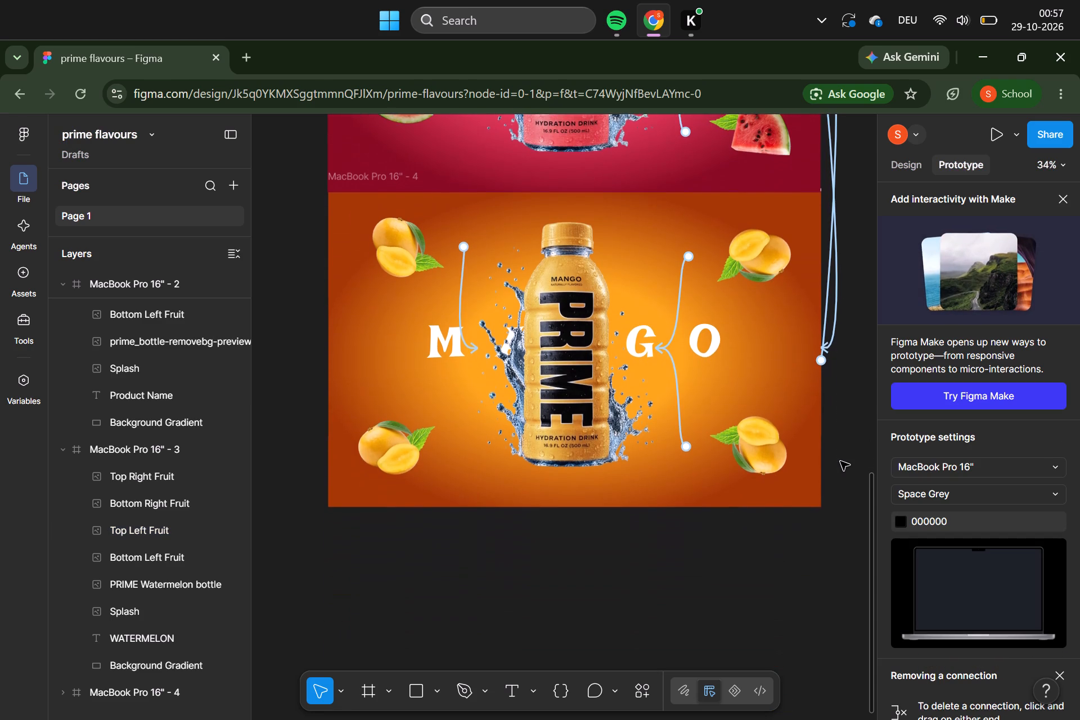
{"action": "scroll", "coordinate": [840, 461], "scroll_direction": "up", "scroll_amount": 8}
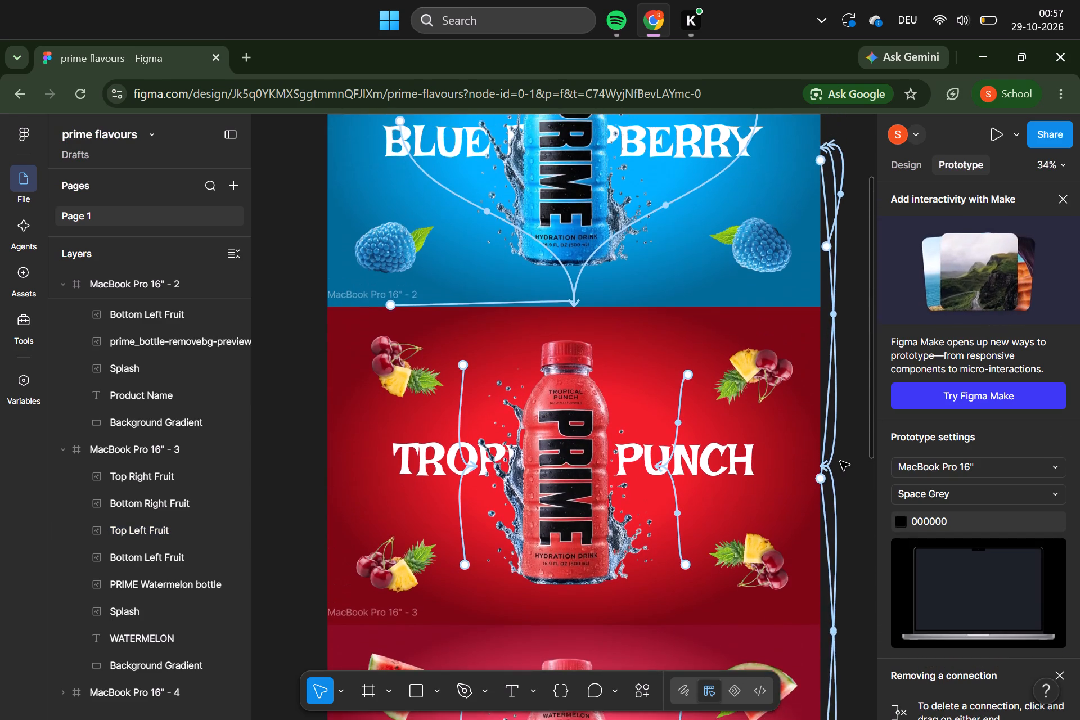
{"action": "scroll", "coordinate": [840, 461], "scroll_direction": "down", "scroll_amount": 5}
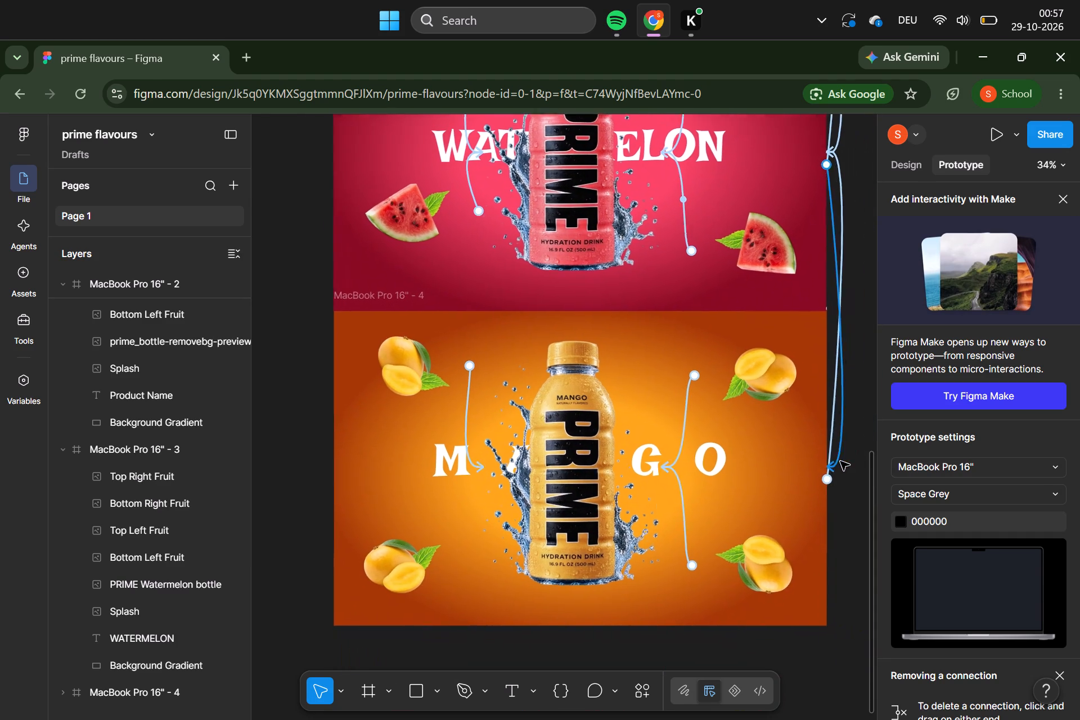
{"action": "scroll", "coordinate": [840, 461], "scroll_direction": "down", "scroll_amount": 1}
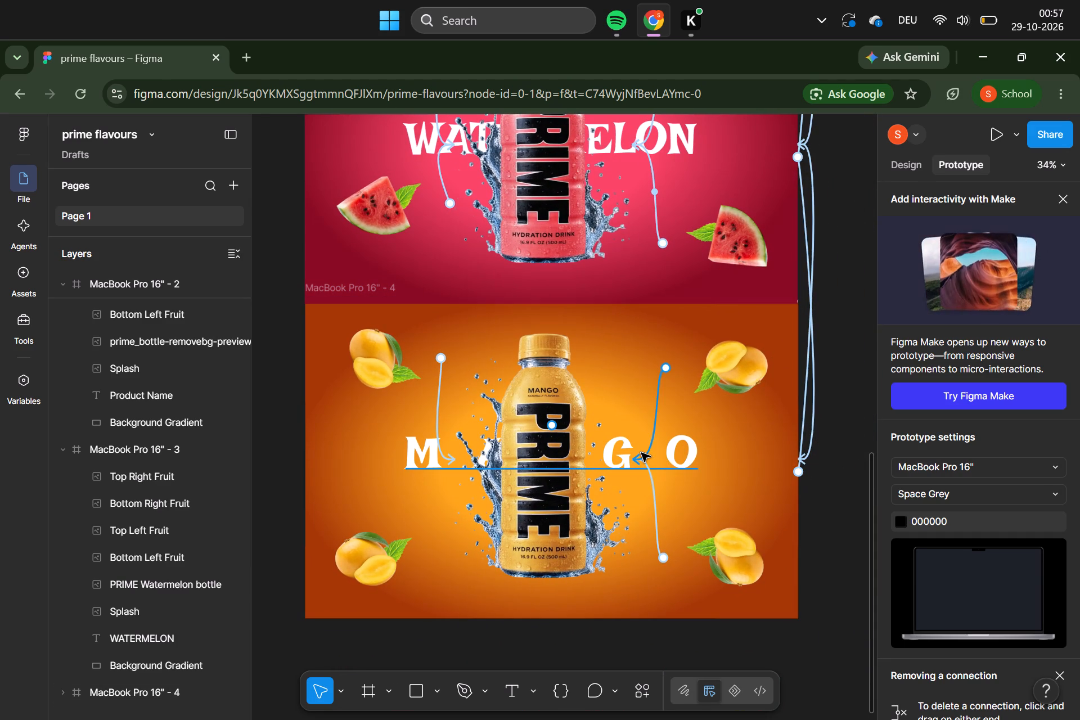
{"action": "left_click", "coordinate": [439, 414]}
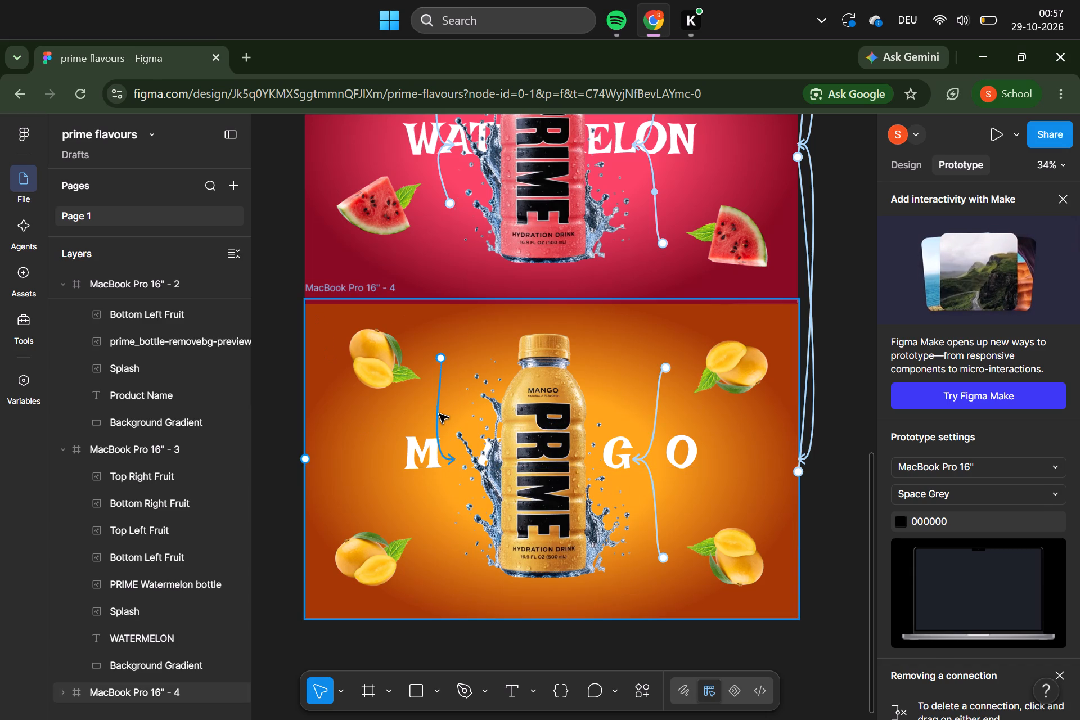
{"action": "left_click", "coordinate": [287, 529]}
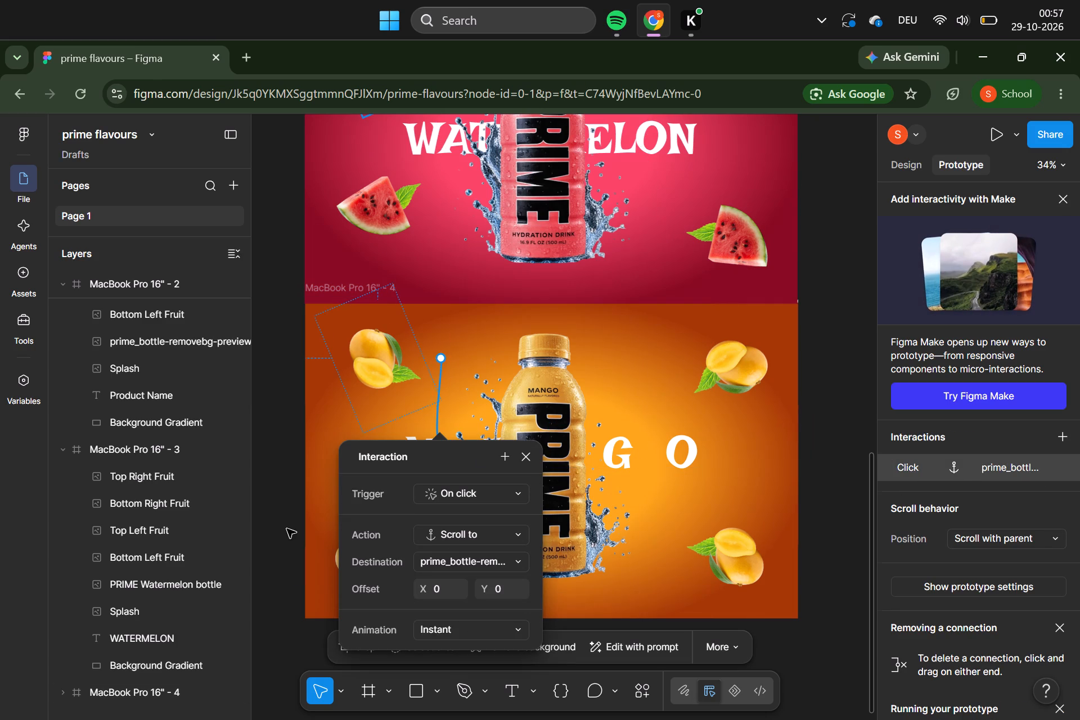
Connect the mango frame's bottom-left fruit to prime_bottle-removebg-preview 1 with an After delay trigger, Scroll to action and Animate animation.
{"action": "left_click", "coordinate": [358, 547]}
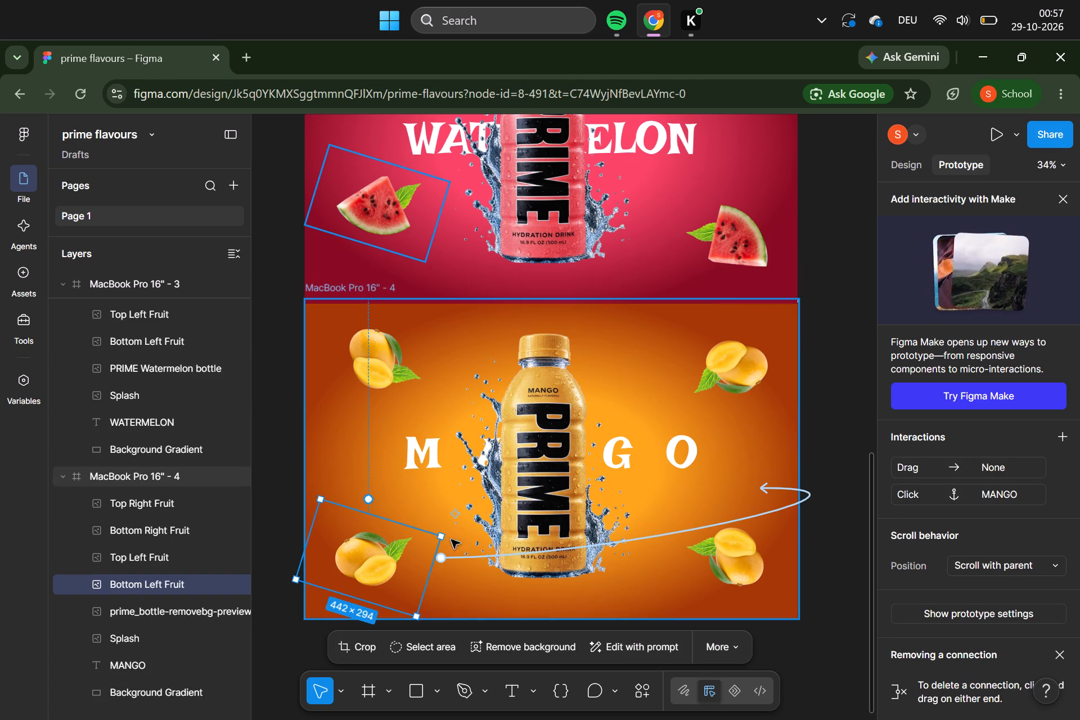
{"action": "left_click", "coordinate": [487, 557]}
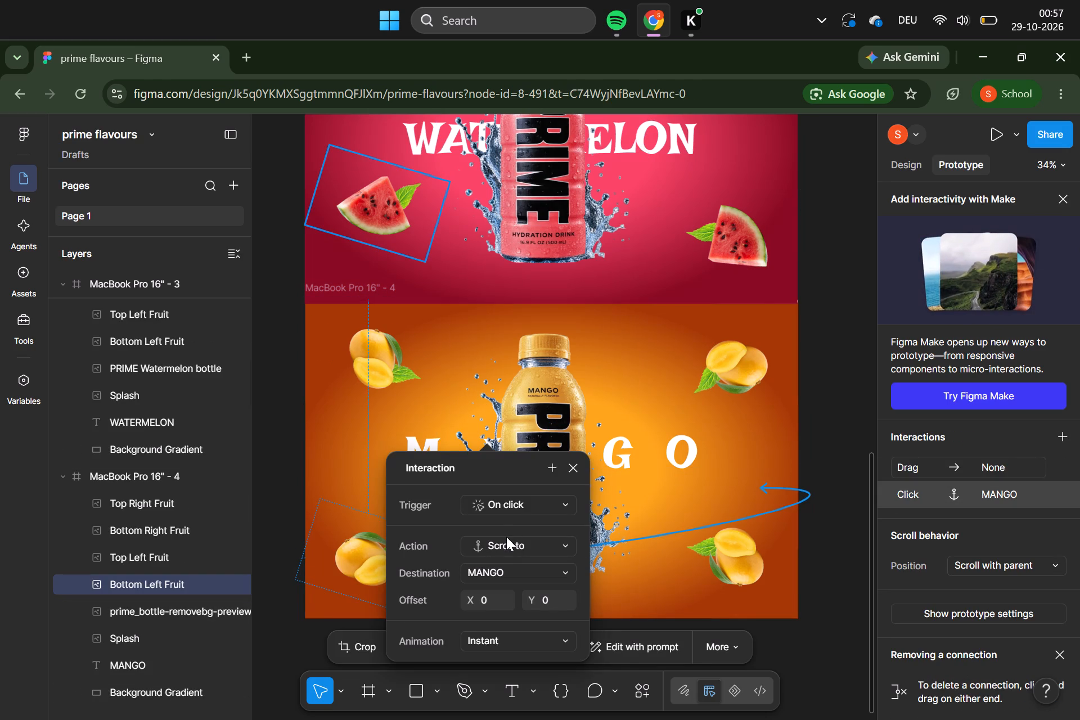
{"action": "left_click", "coordinate": [506, 538]}
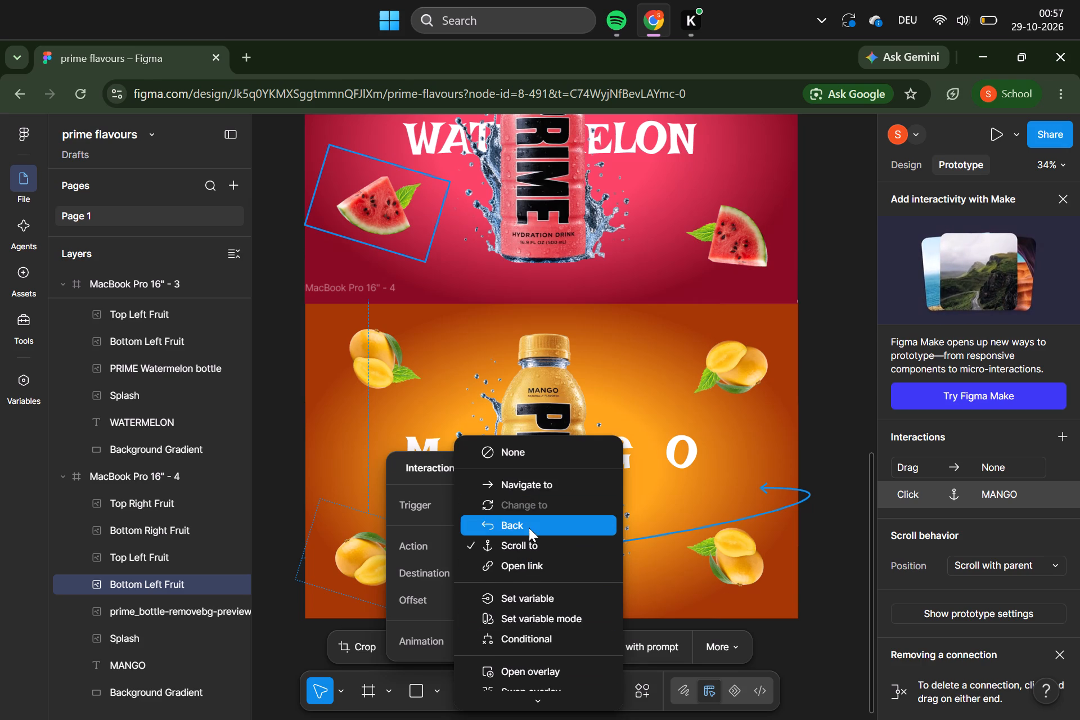
{"action": "scroll", "coordinate": [529, 528], "scroll_direction": "down", "scroll_amount": 2}
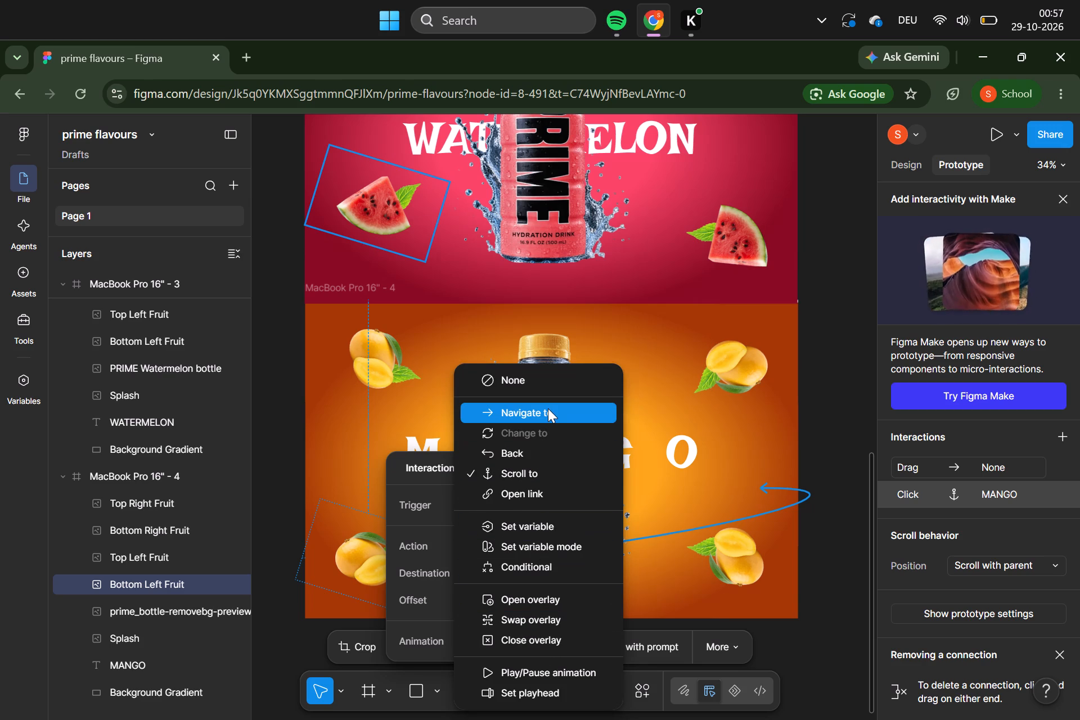
{"action": "left_click", "coordinate": [545, 467]}
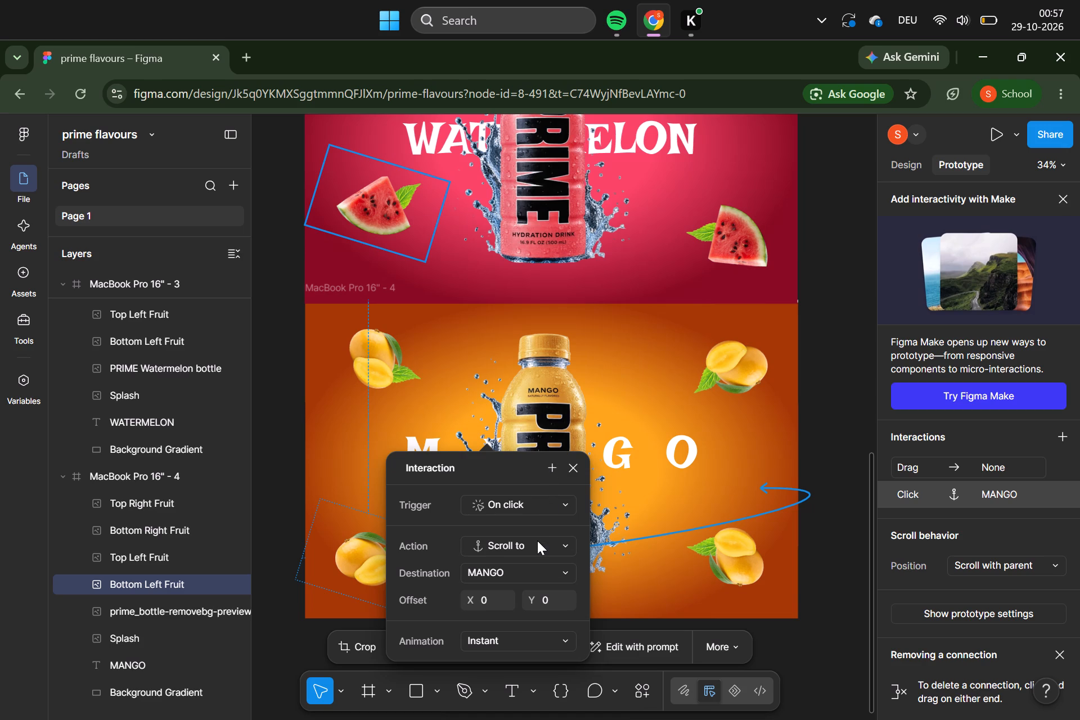
{"action": "left_click", "coordinate": [538, 498]}
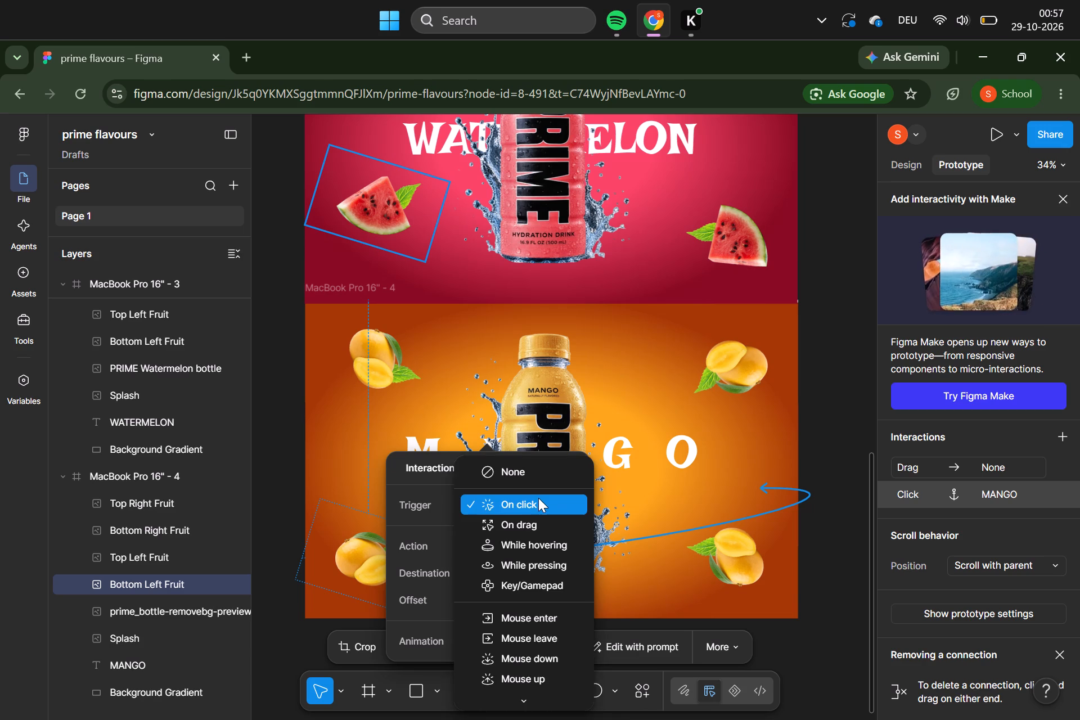
{"action": "scroll", "coordinate": [538, 584], "scroll_direction": "down", "scroll_amount": 2}
{"action": "left_click", "coordinate": [529, 694]}
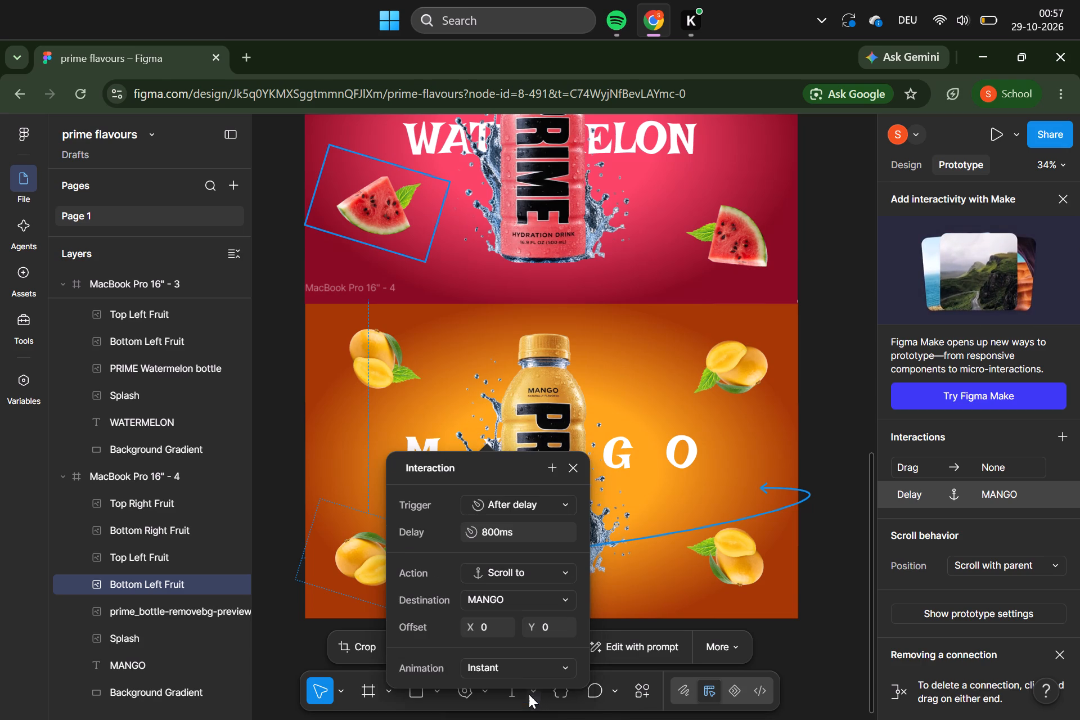
{"action": "left_click", "coordinate": [530, 605]}
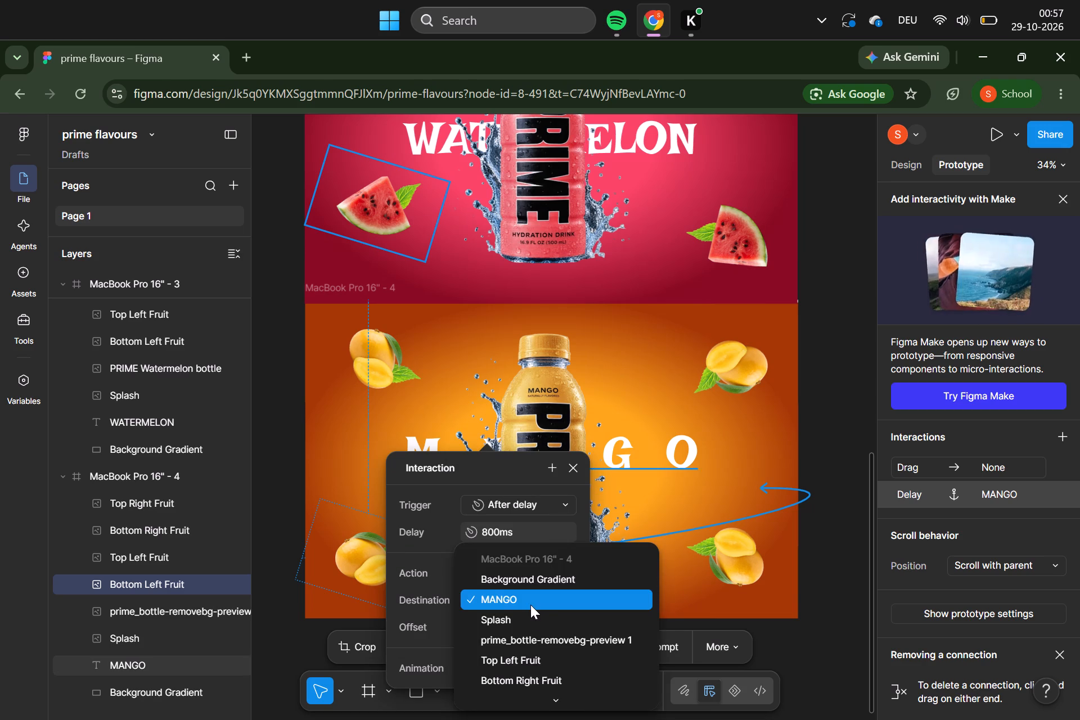
{"action": "left_click", "coordinate": [532, 637]}
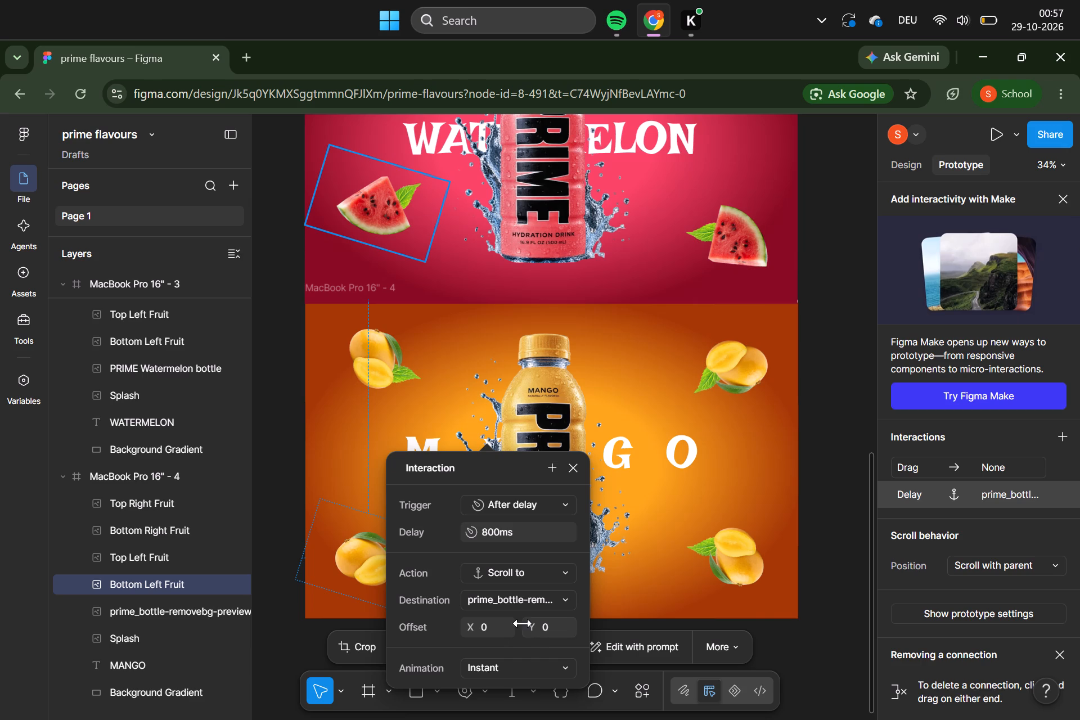
{"action": "left_click", "coordinate": [502, 667]}
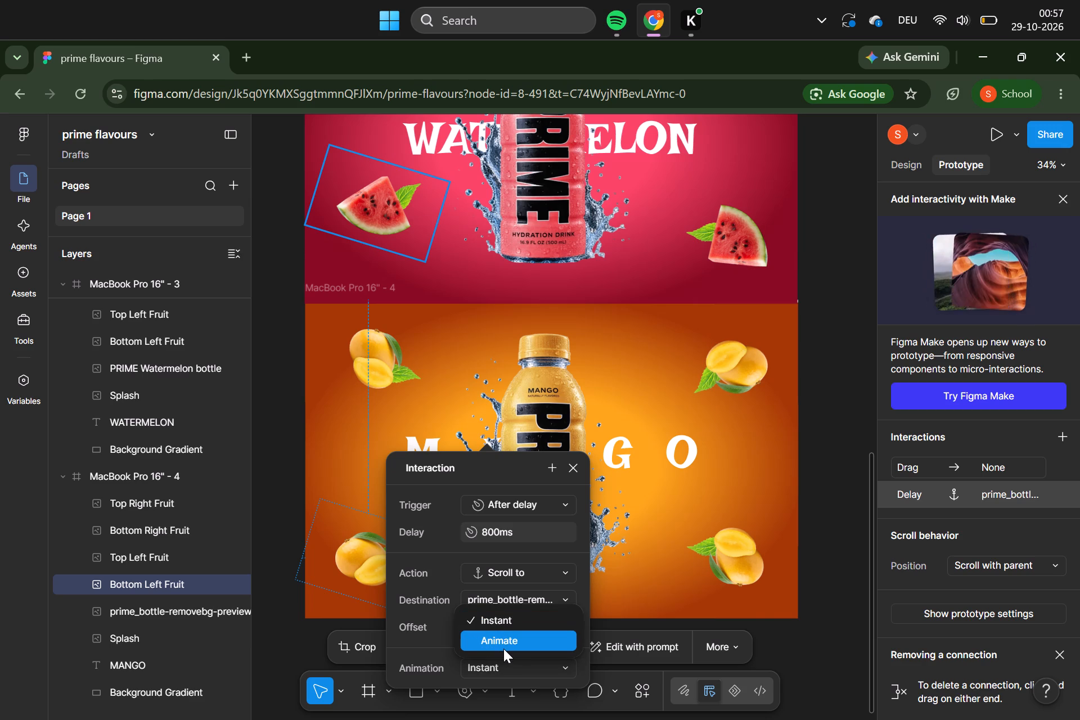
{"action": "left_click", "coordinate": [503, 649]}
{"action": "scroll", "coordinate": [512, 659], "scroll_direction": "down", "scroll_amount": 1}
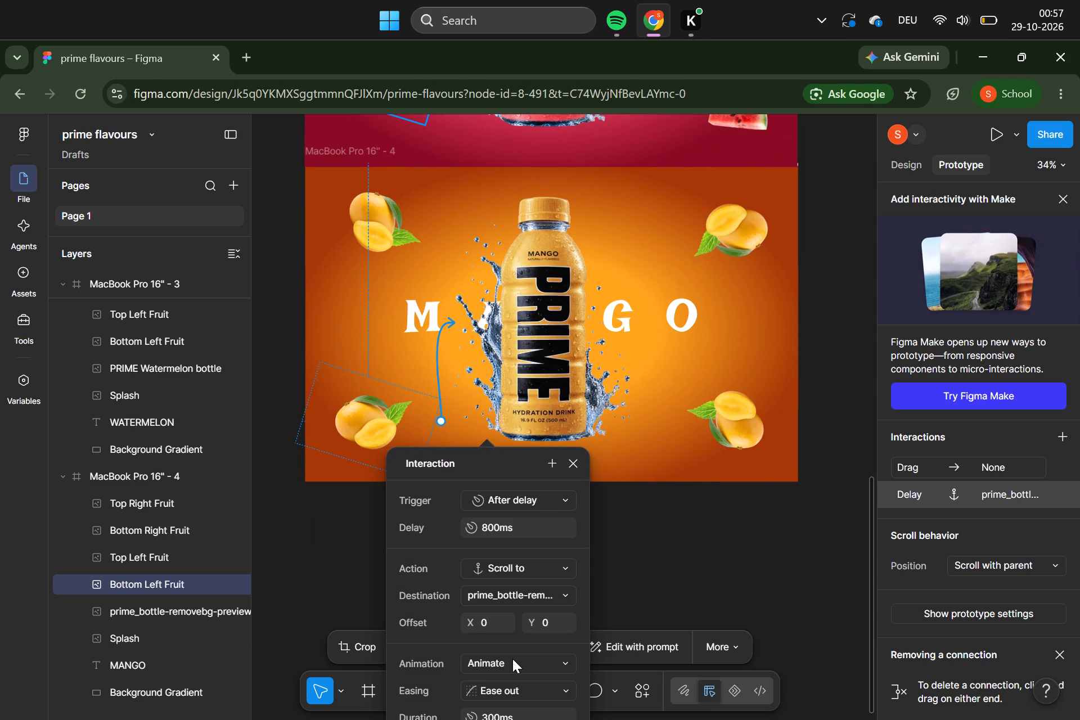
{"action": "scroll", "coordinate": [502, 600], "scroll_direction": "down", "scroll_amount": 1}
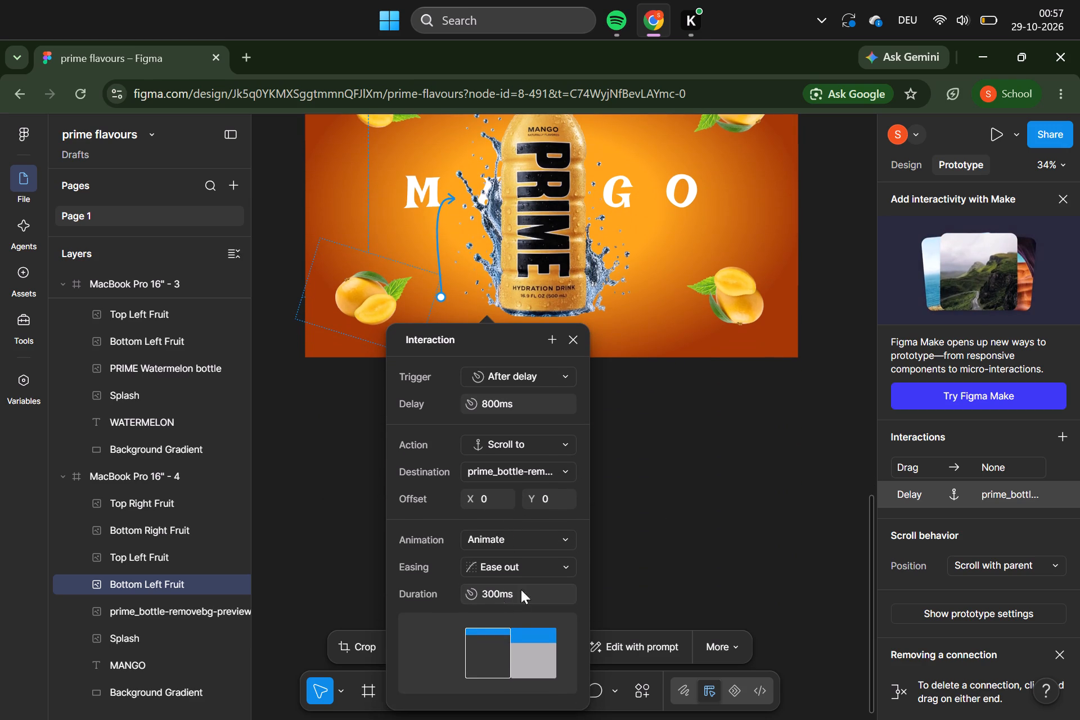
{"action": "left_click", "coordinate": [634, 553]}
Draw a prototype connection from the blue raspberry frame's bottom-right fruit to the tropical punch frame below it.
{"action": "scroll", "coordinate": [634, 553], "scroll_direction": "up", "scroll_amount": 5}
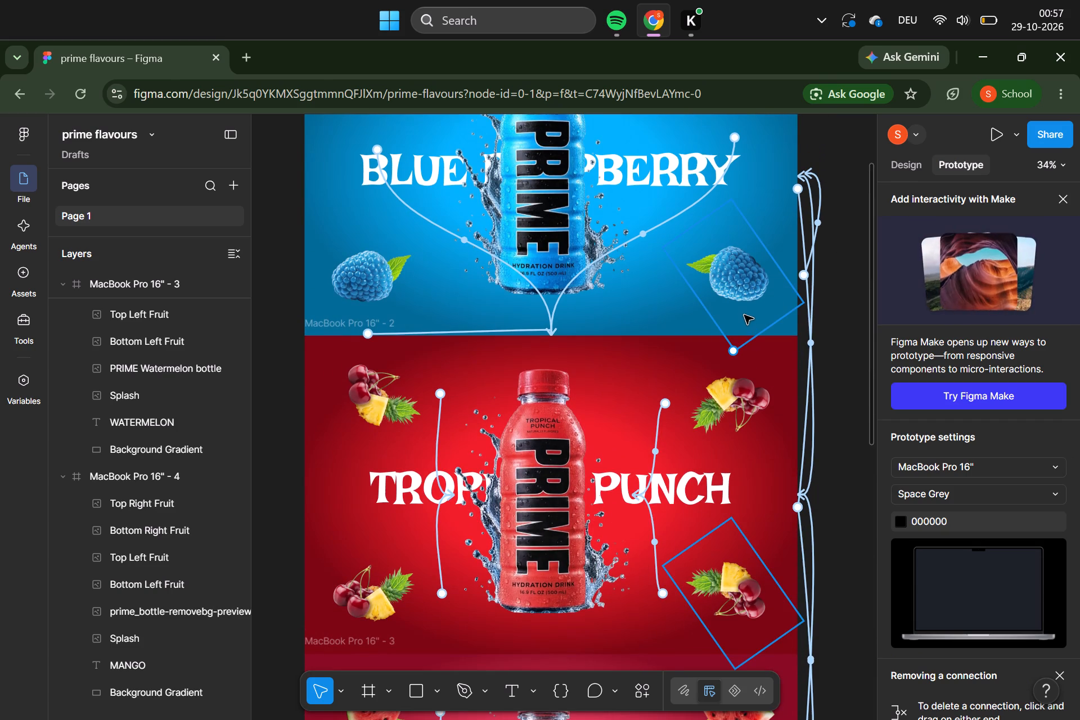
{"action": "left_click", "coordinate": [746, 296]}
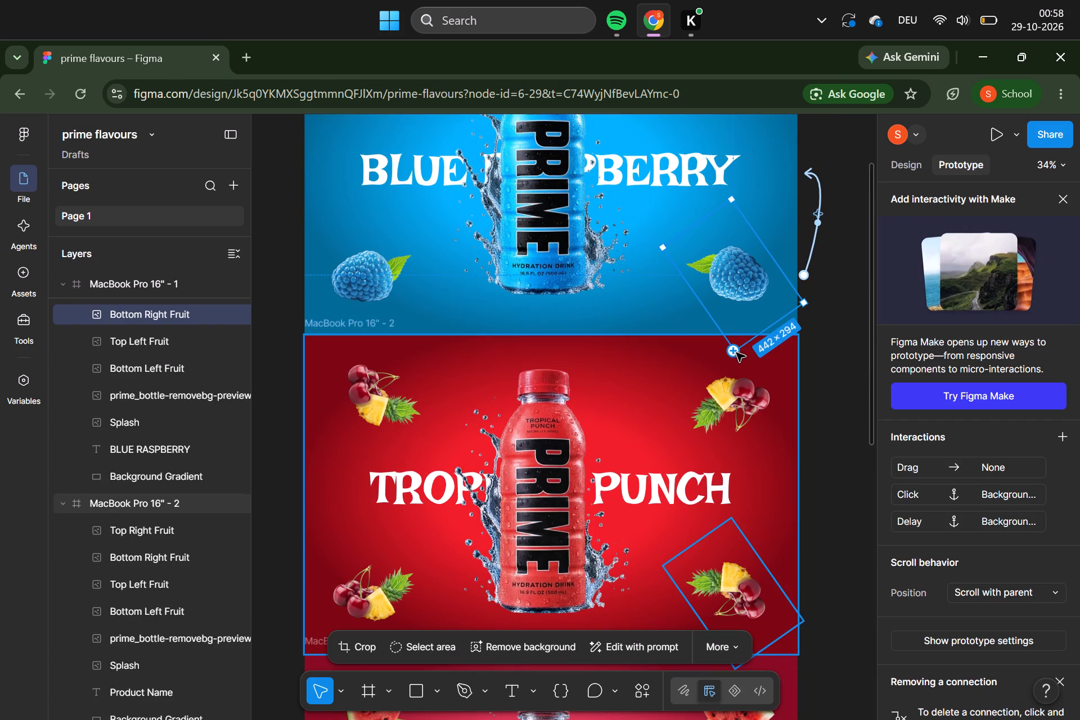
{"action": "left_click_drag", "start_coordinate": [733, 354], "coordinate": [715, 353]}
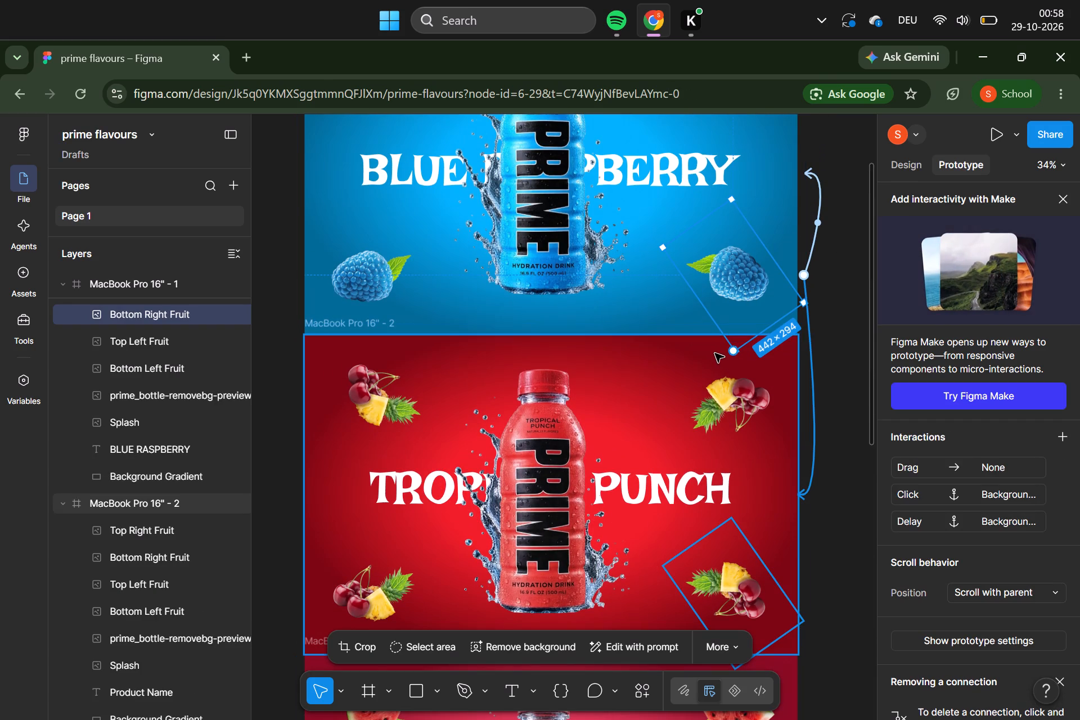
{"action": "left_click_drag", "start_coordinate": [715, 353], "coordinate": [726, 355]}
{"action": "left_click", "coordinate": [849, 370]}
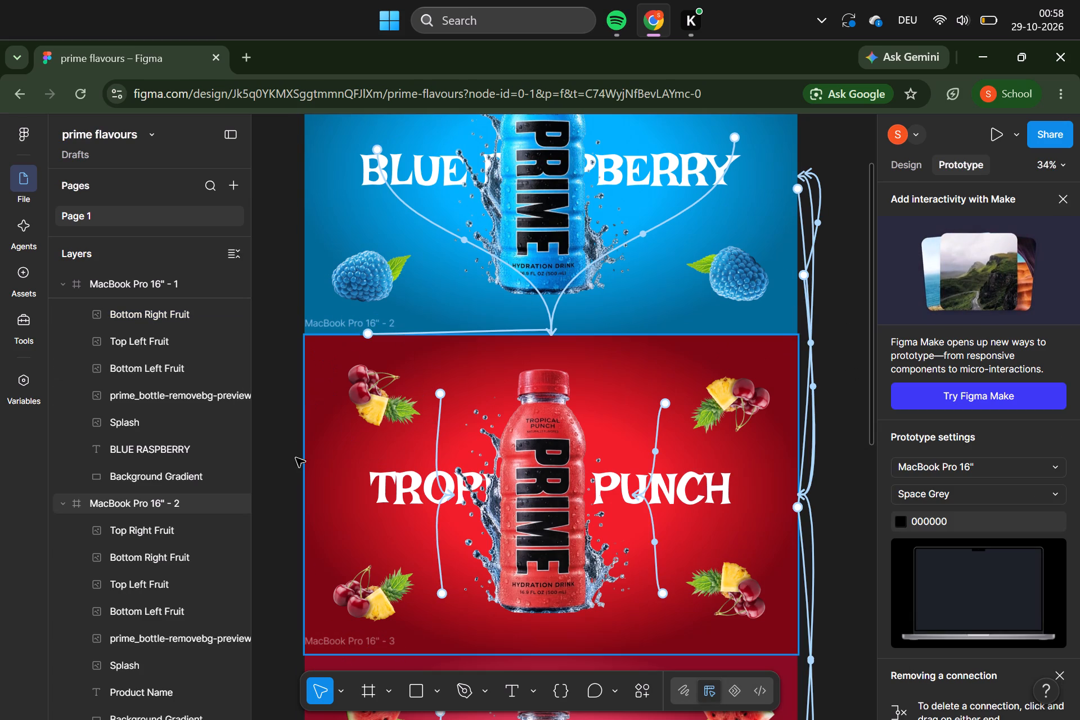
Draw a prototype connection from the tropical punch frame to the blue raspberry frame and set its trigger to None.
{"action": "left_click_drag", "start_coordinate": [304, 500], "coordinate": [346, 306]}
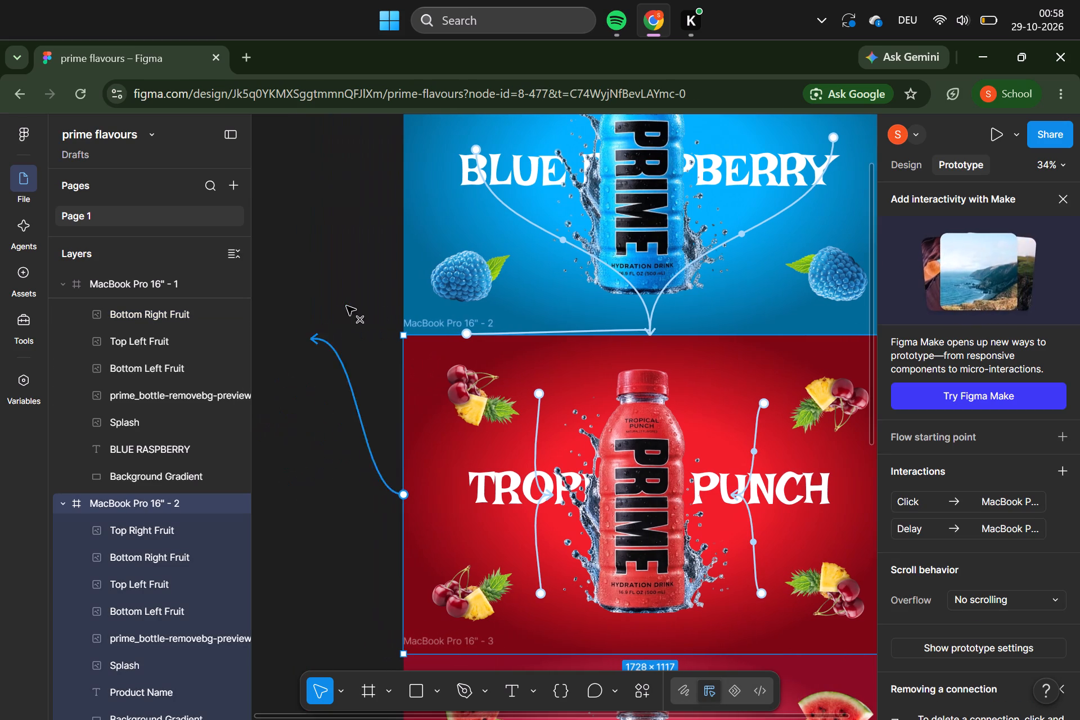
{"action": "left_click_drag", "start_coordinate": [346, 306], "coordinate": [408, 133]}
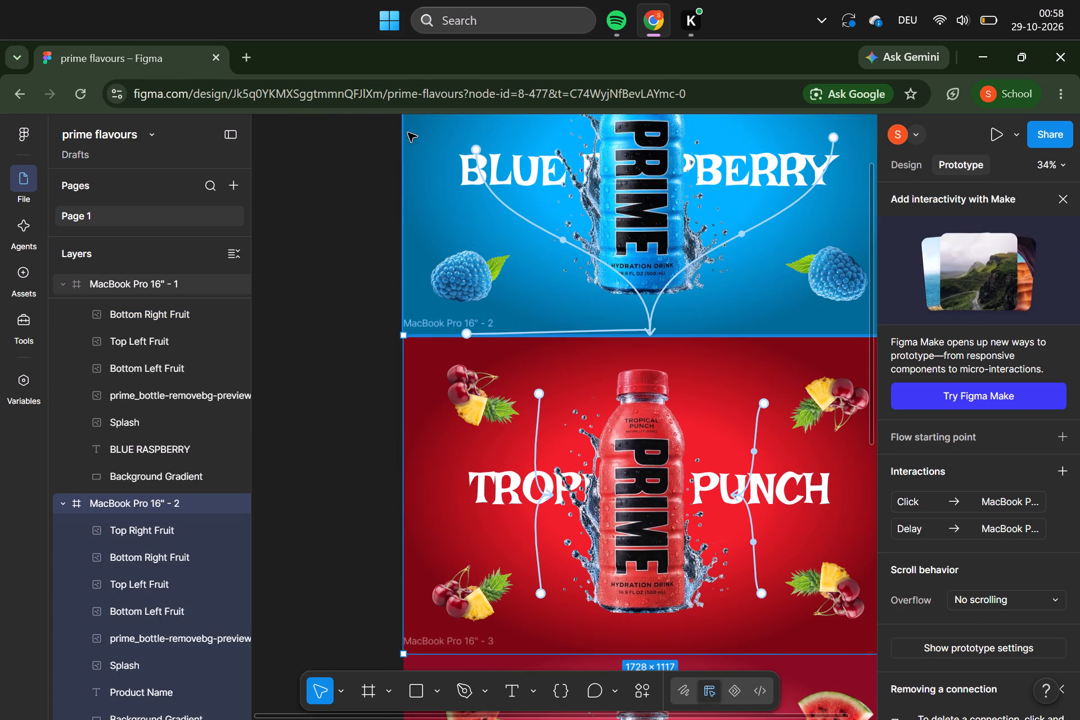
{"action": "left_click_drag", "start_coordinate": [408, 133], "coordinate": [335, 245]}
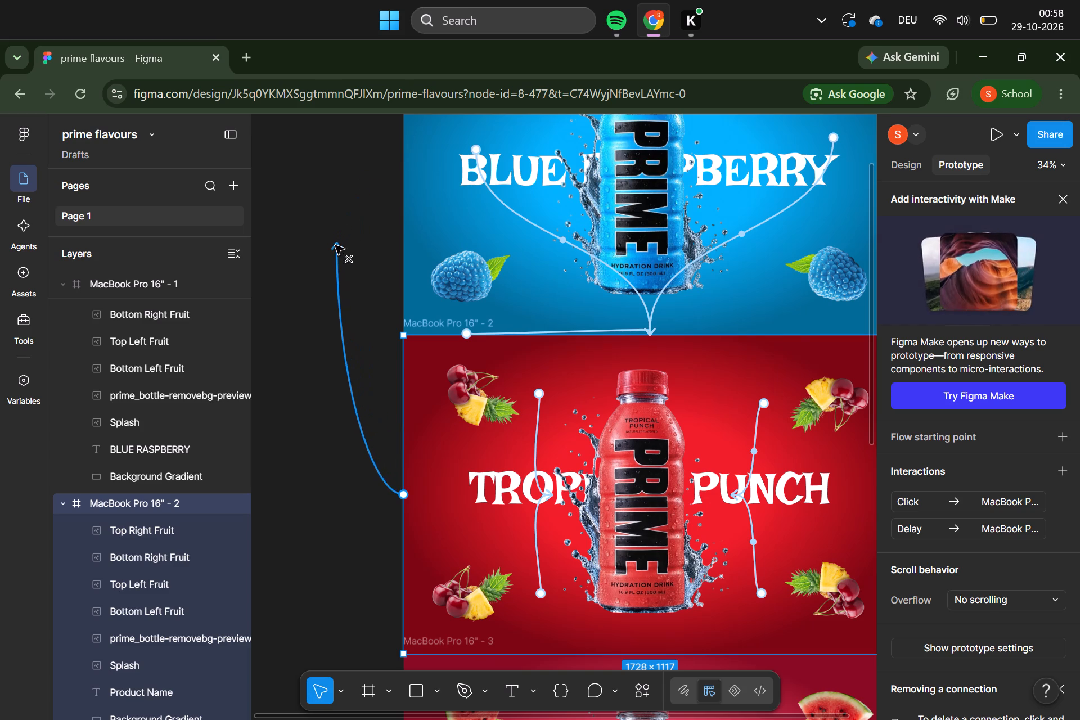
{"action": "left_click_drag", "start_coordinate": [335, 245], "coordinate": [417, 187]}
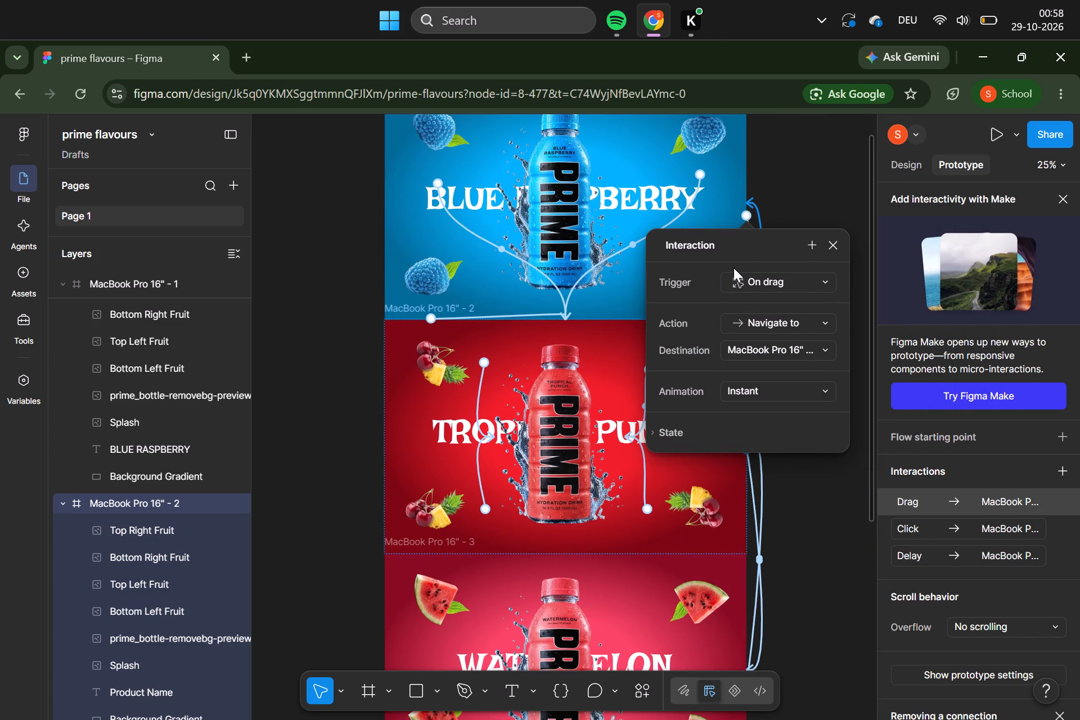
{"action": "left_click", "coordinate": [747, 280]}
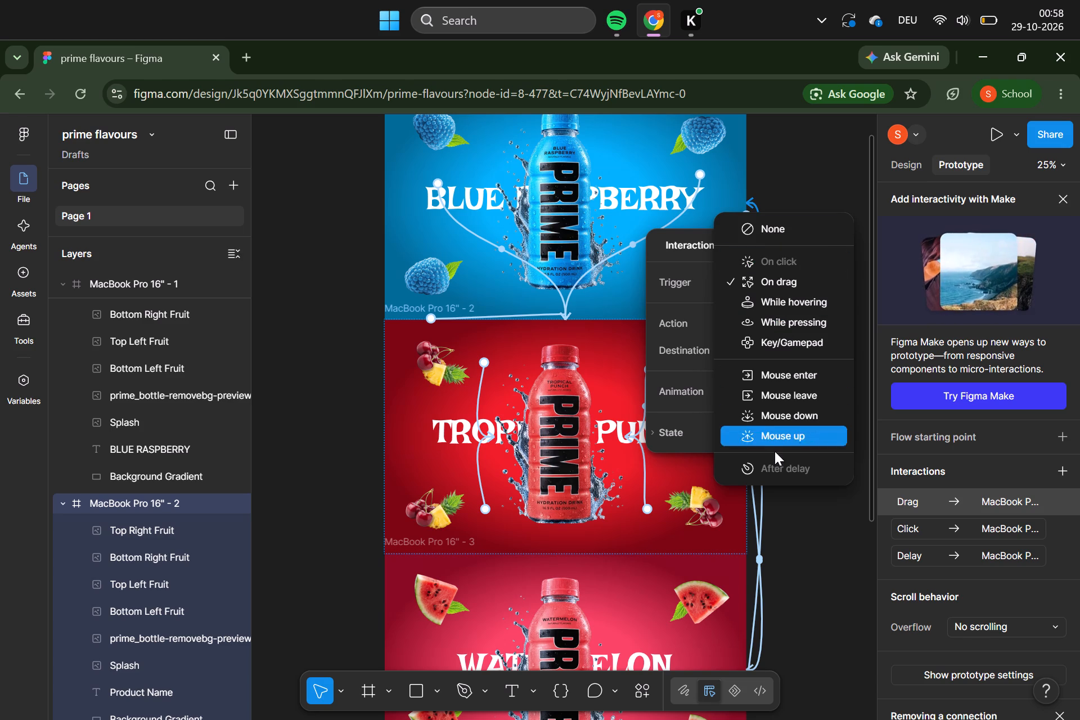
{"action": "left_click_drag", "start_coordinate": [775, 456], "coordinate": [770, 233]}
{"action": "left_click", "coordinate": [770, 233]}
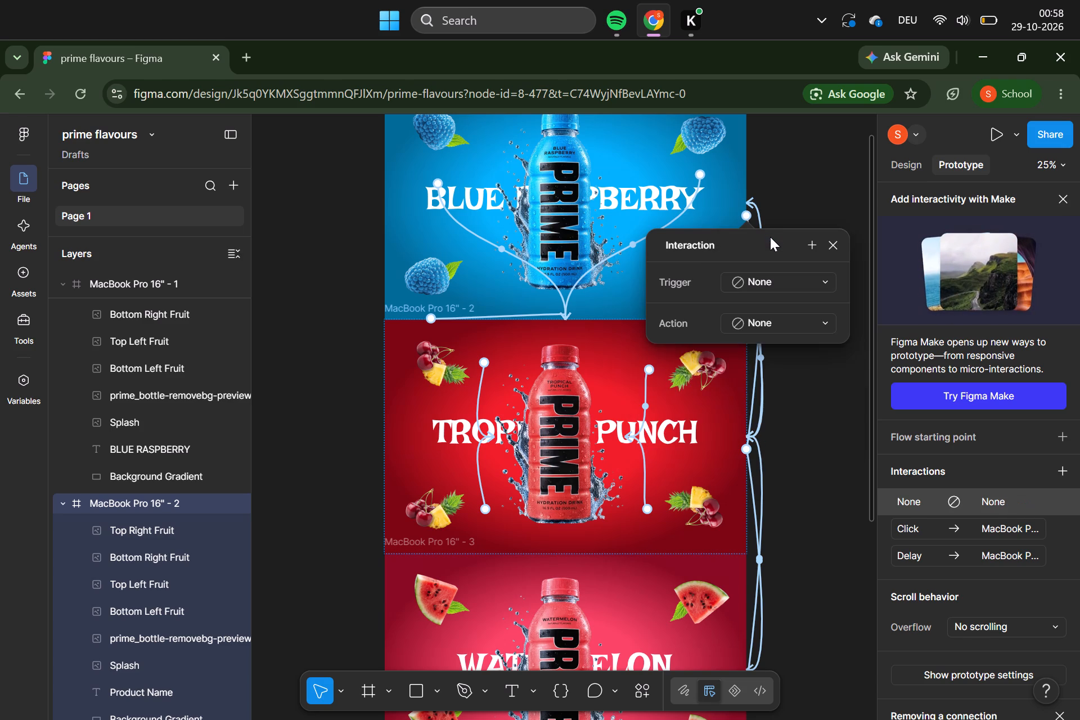
Set the tropical punch frame's new interaction to an On click trigger, Scroll to action, Background Gradient destination and Animate animation.
{"action": "left_click", "coordinate": [771, 275]}
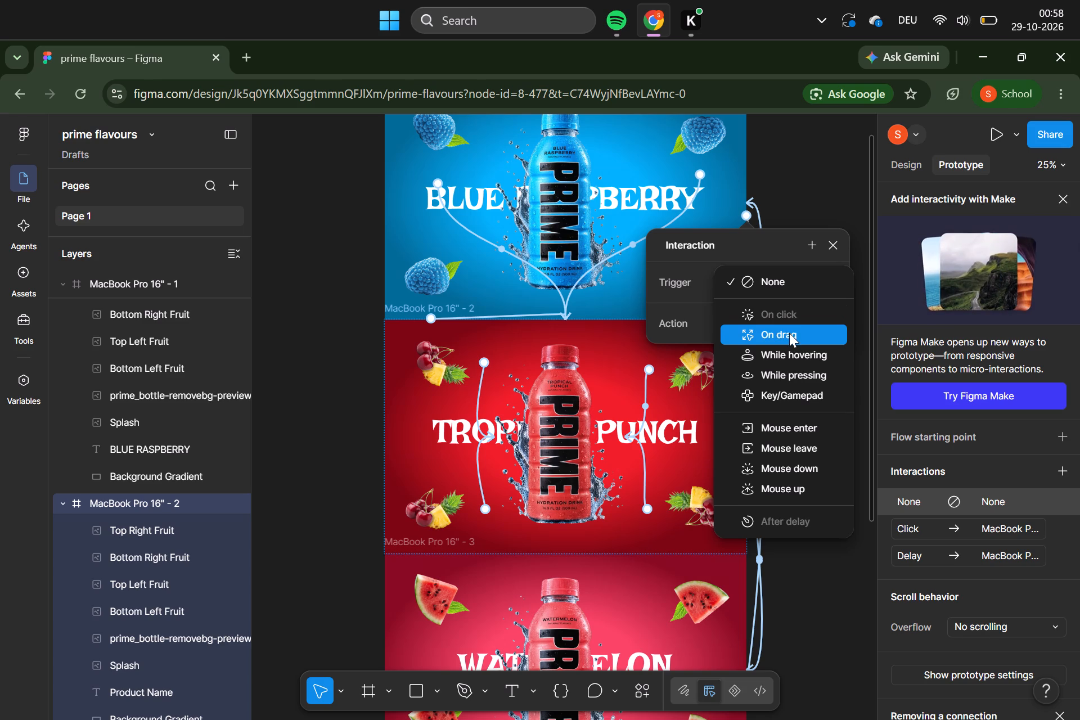
{"action": "left_click", "coordinate": [830, 245]}
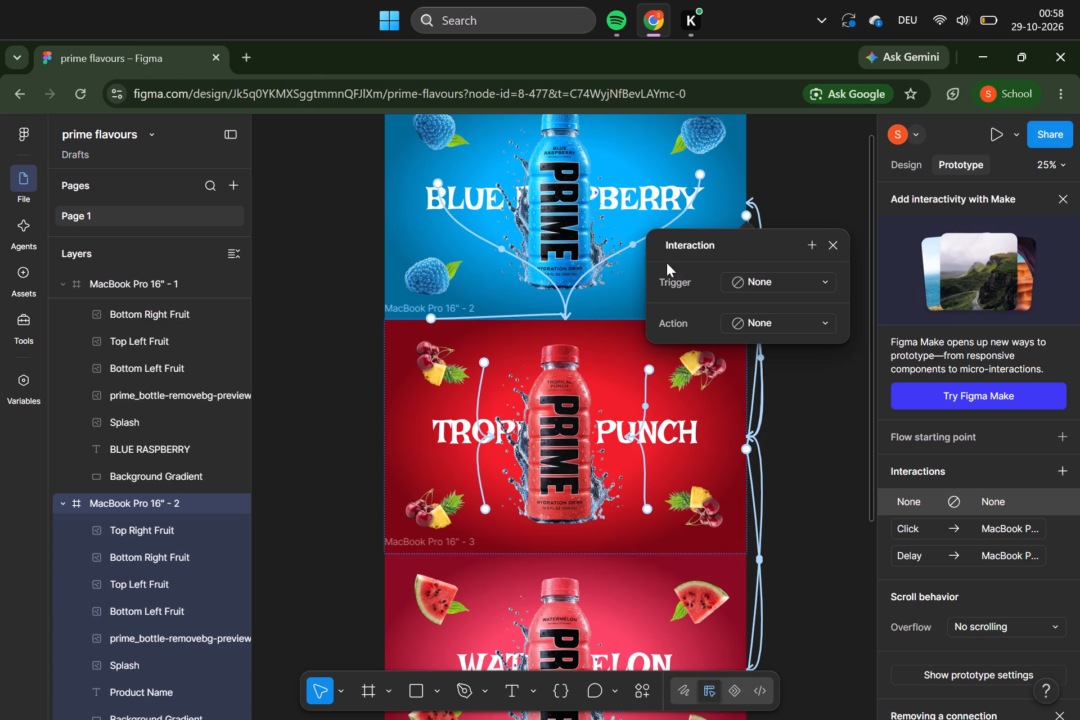
{"action": "left_click", "coordinate": [751, 318]}
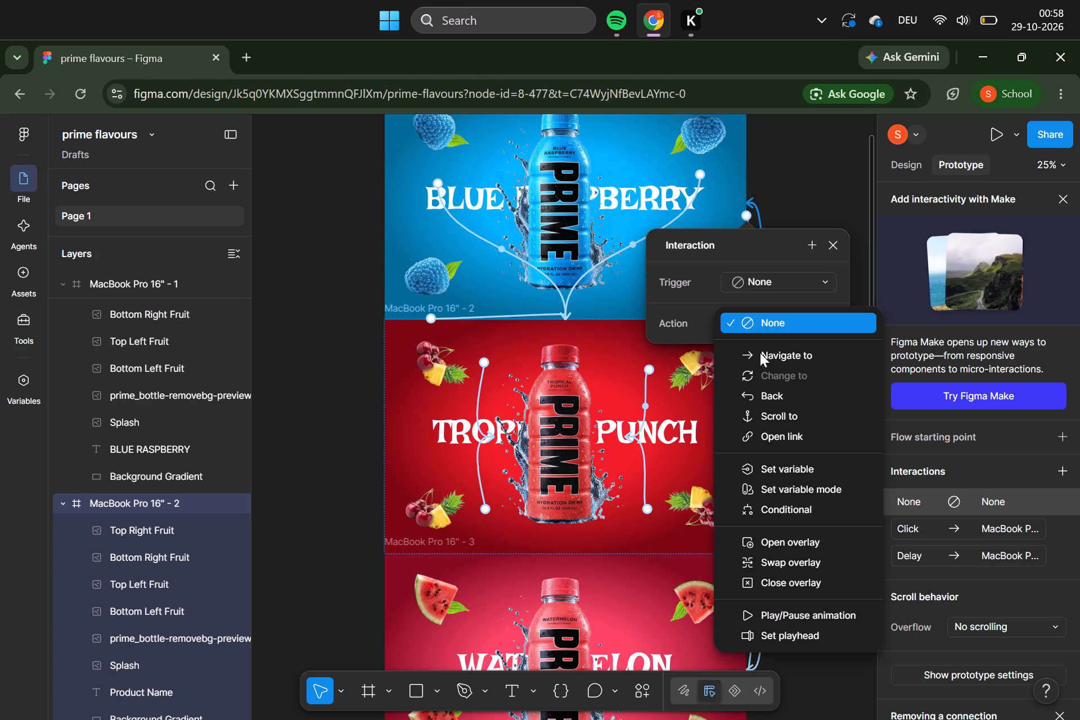
{"action": "left_click", "coordinate": [786, 413]}
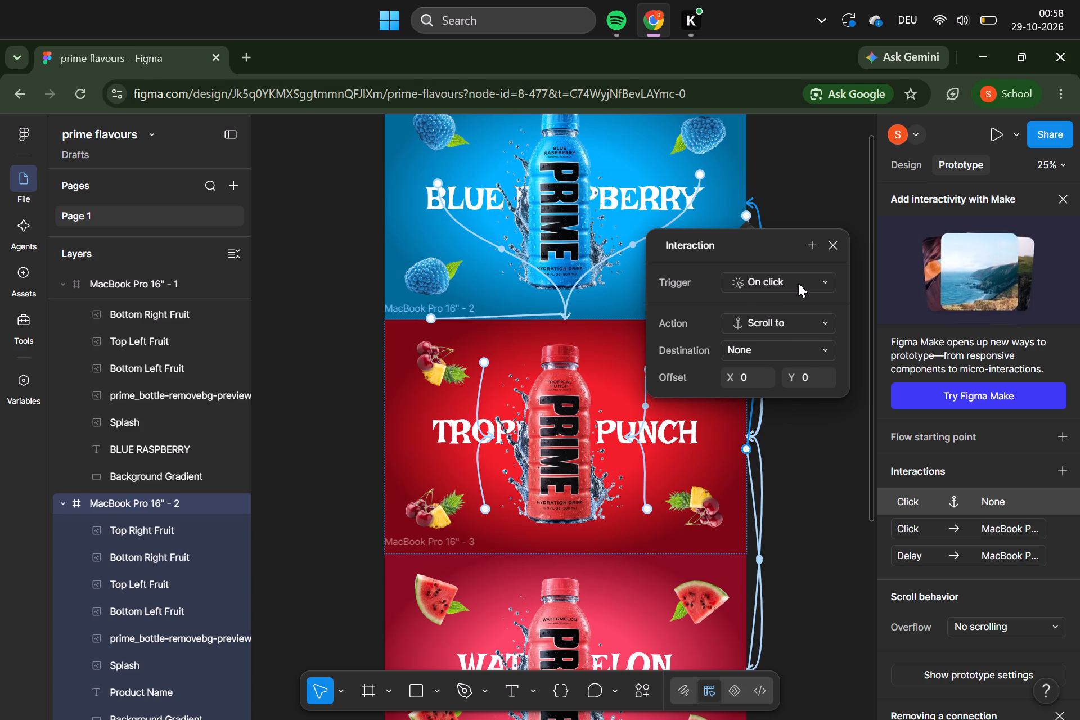
{"action": "left_click", "coordinate": [798, 283]}
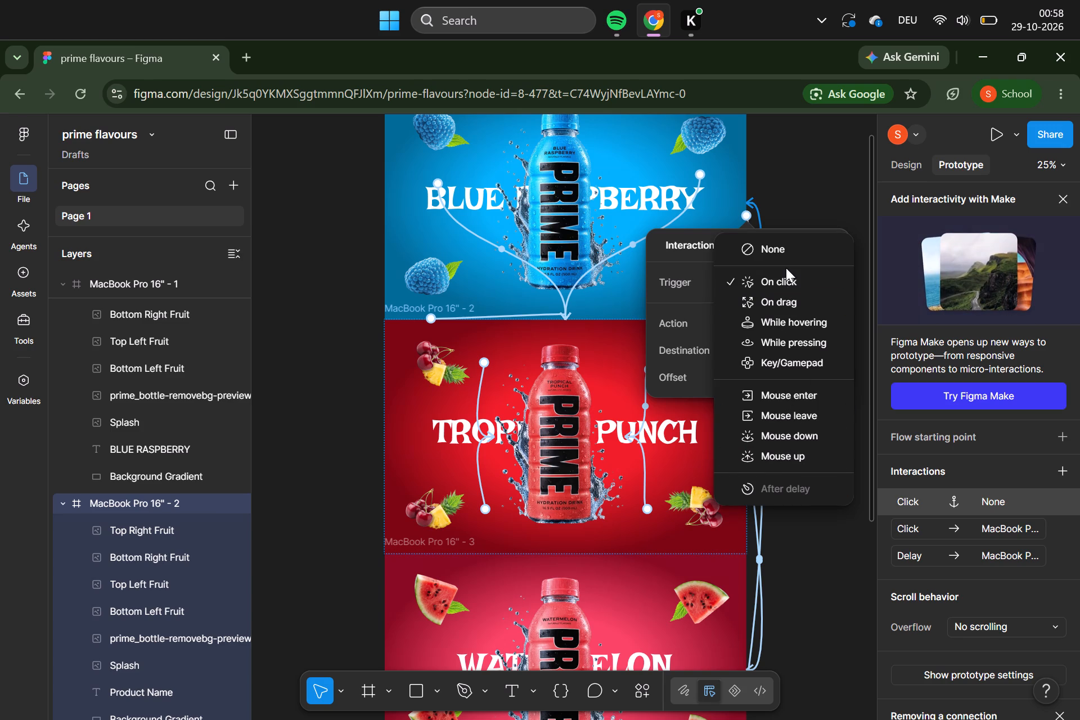
{"action": "left_click", "coordinate": [786, 273]}
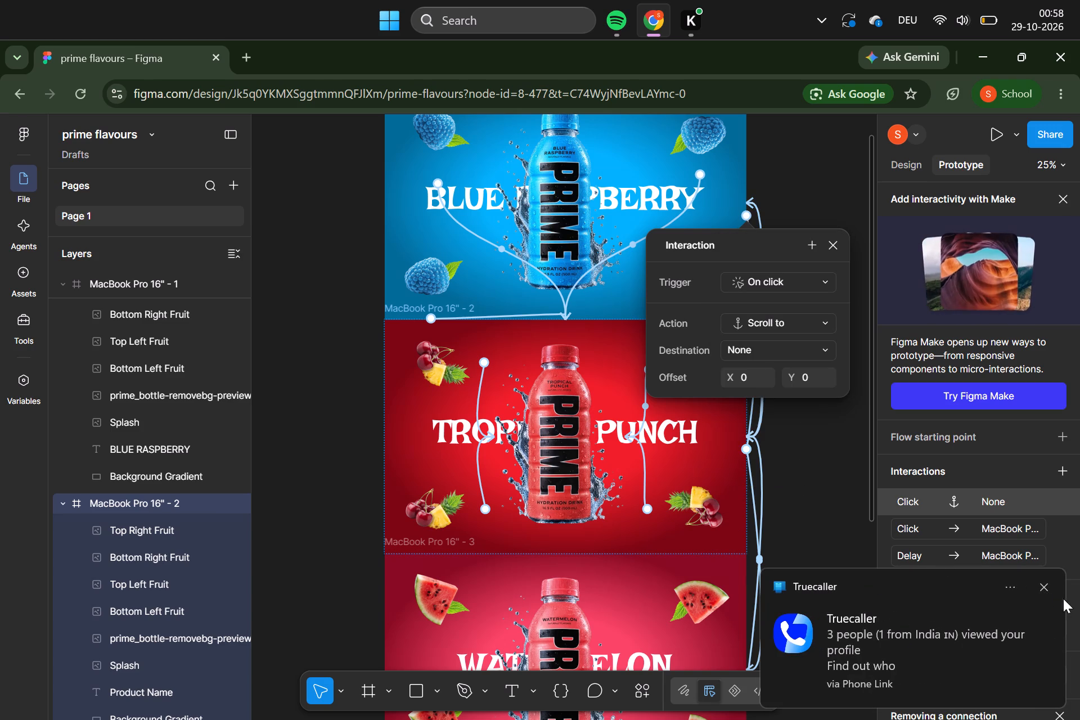
{"action": "left_click", "coordinate": [1043, 588]}
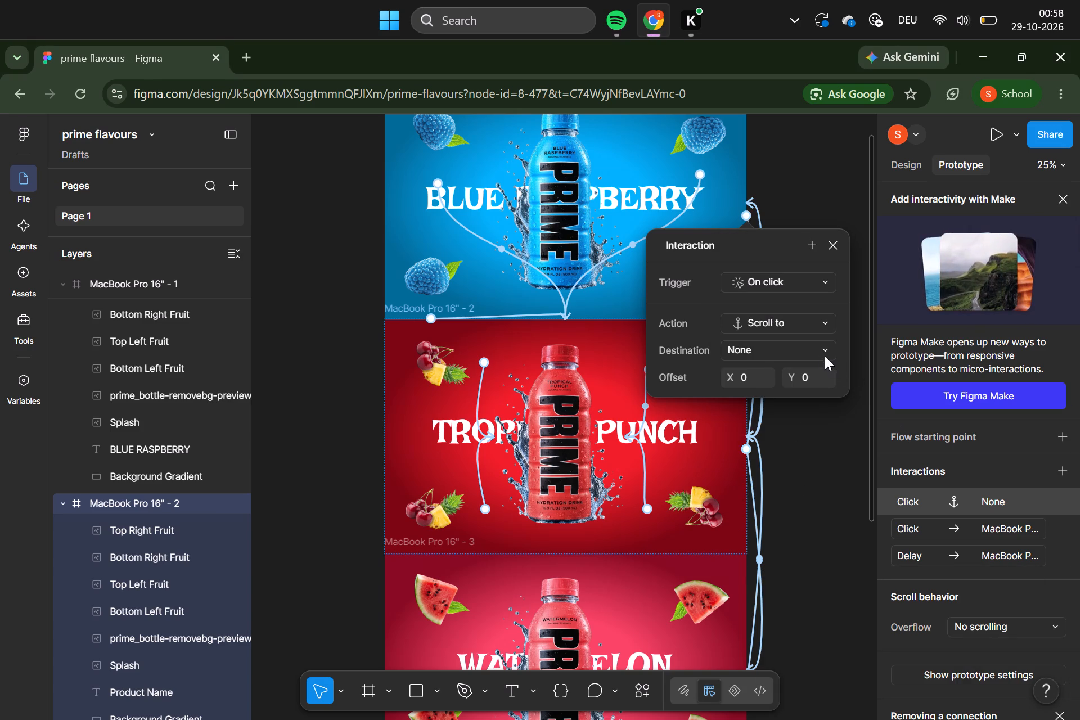
{"action": "left_click", "coordinate": [821, 354]}
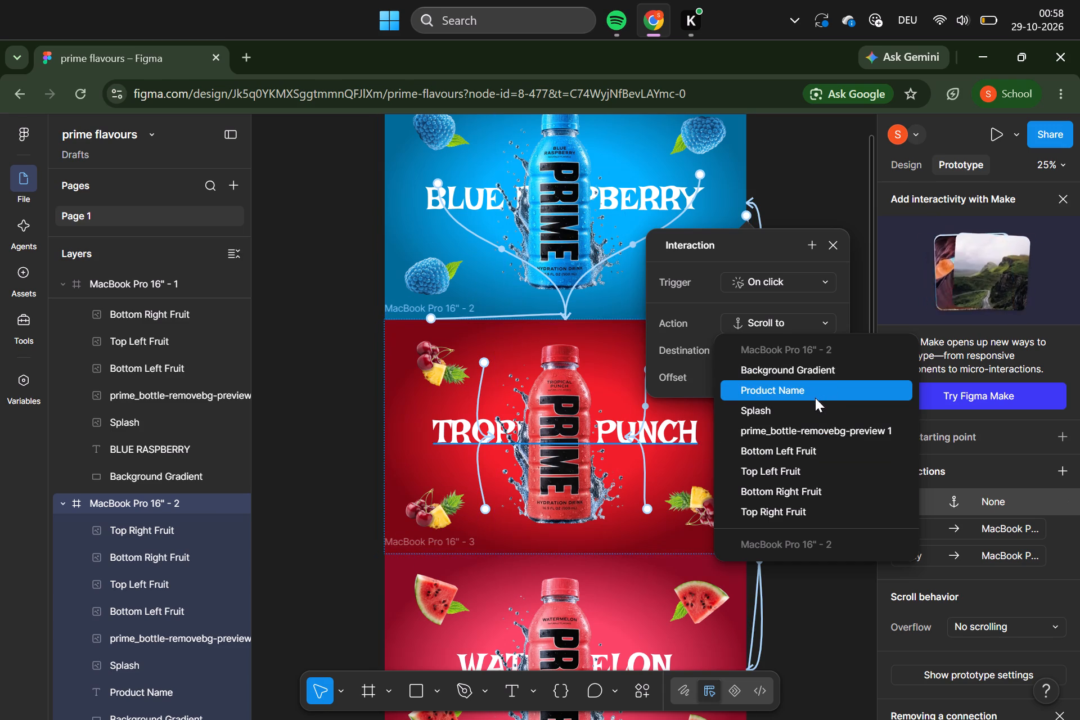
{"action": "left_click", "coordinate": [805, 364]}
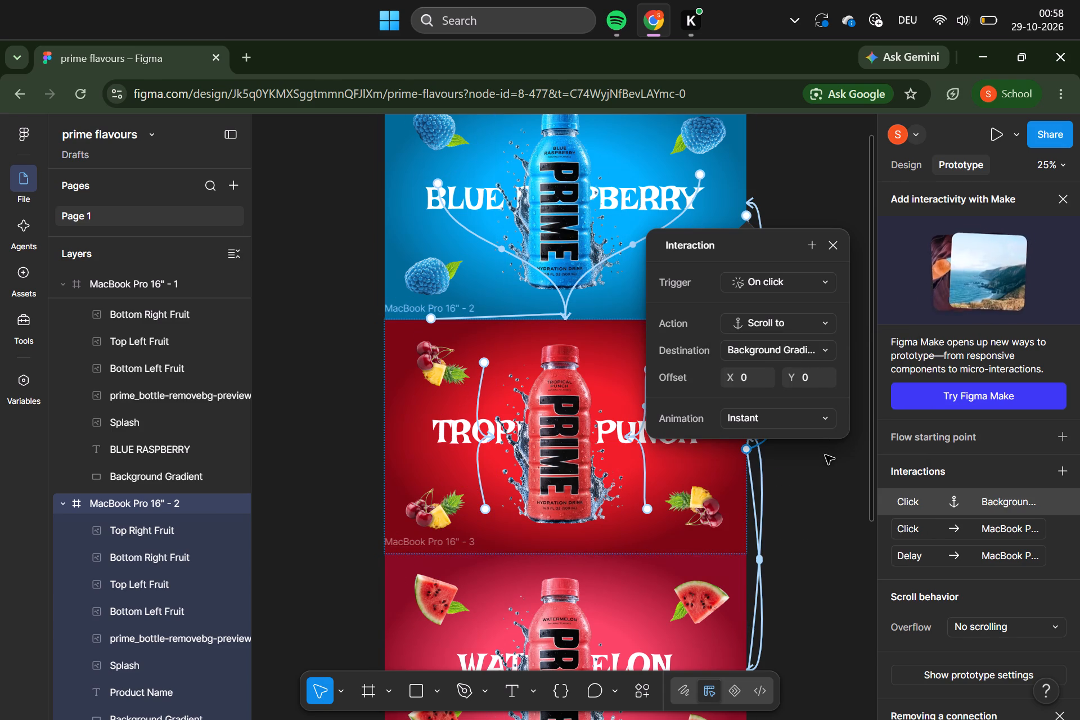
{"action": "left_click", "coordinate": [810, 417]}
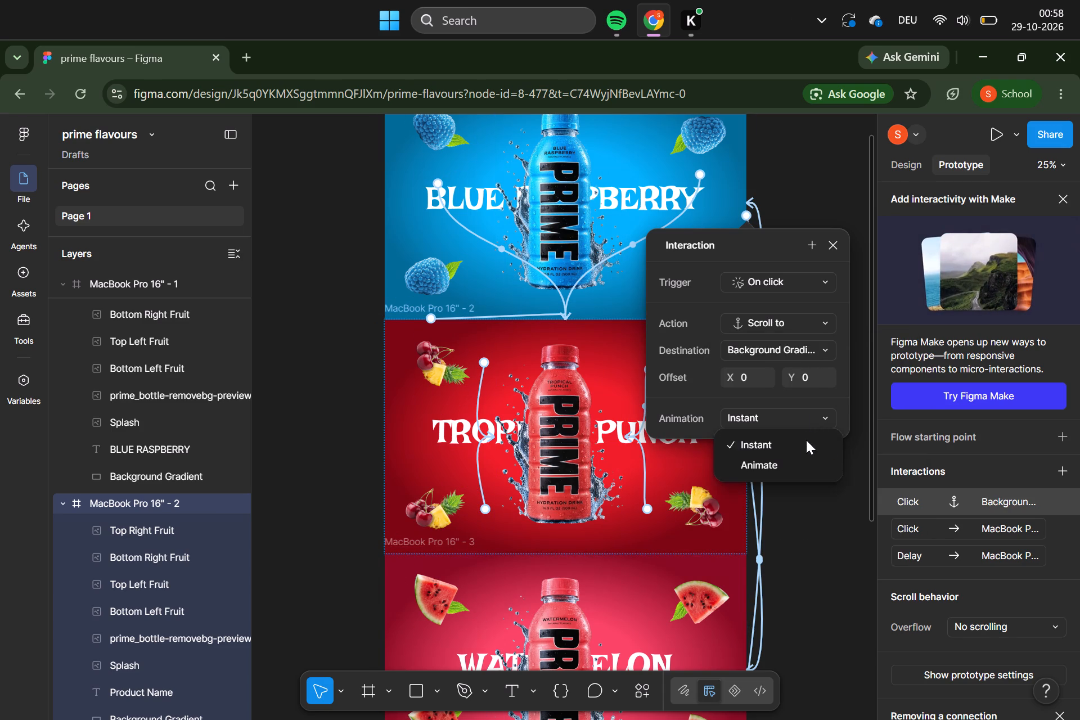
{"action": "left_click", "coordinate": [804, 458]}
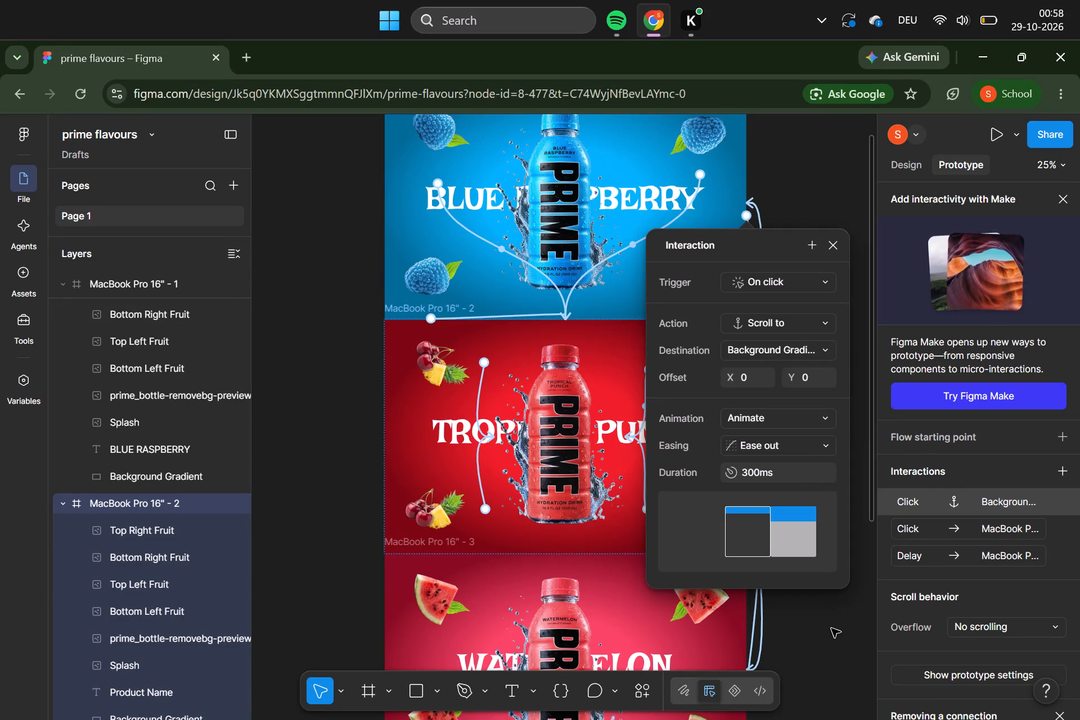
{"action": "left_click", "coordinate": [831, 628]}
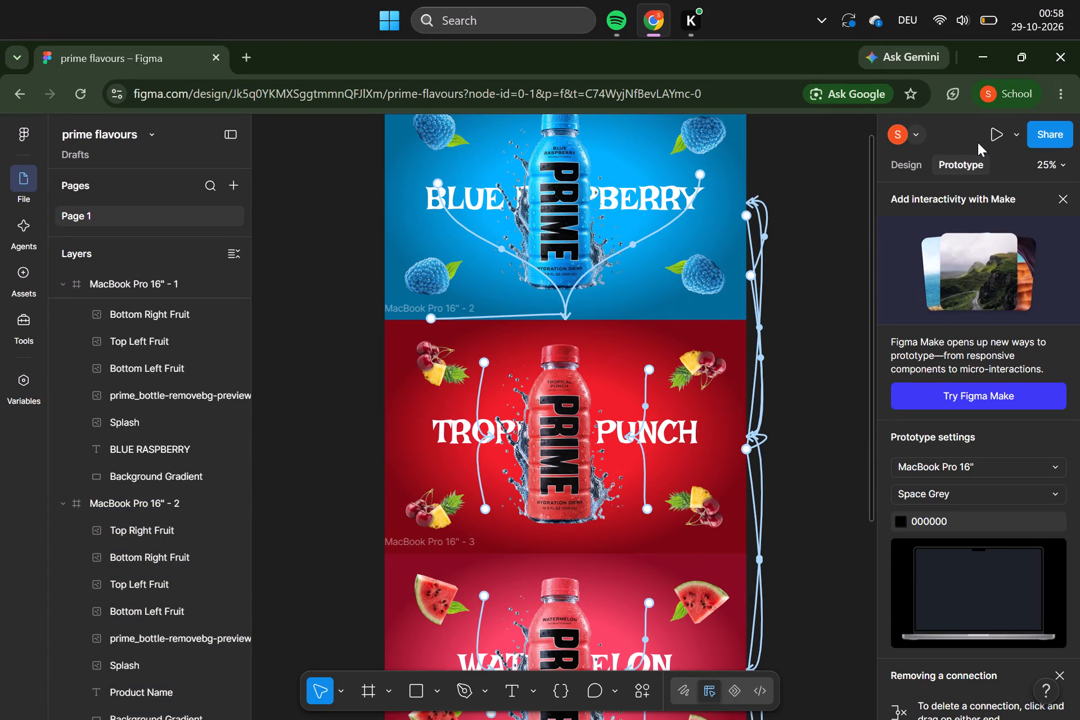
Play the prototype and go back and forth through the flavour frames to check their transitions.
{"action": "left_click", "coordinate": [992, 141]}
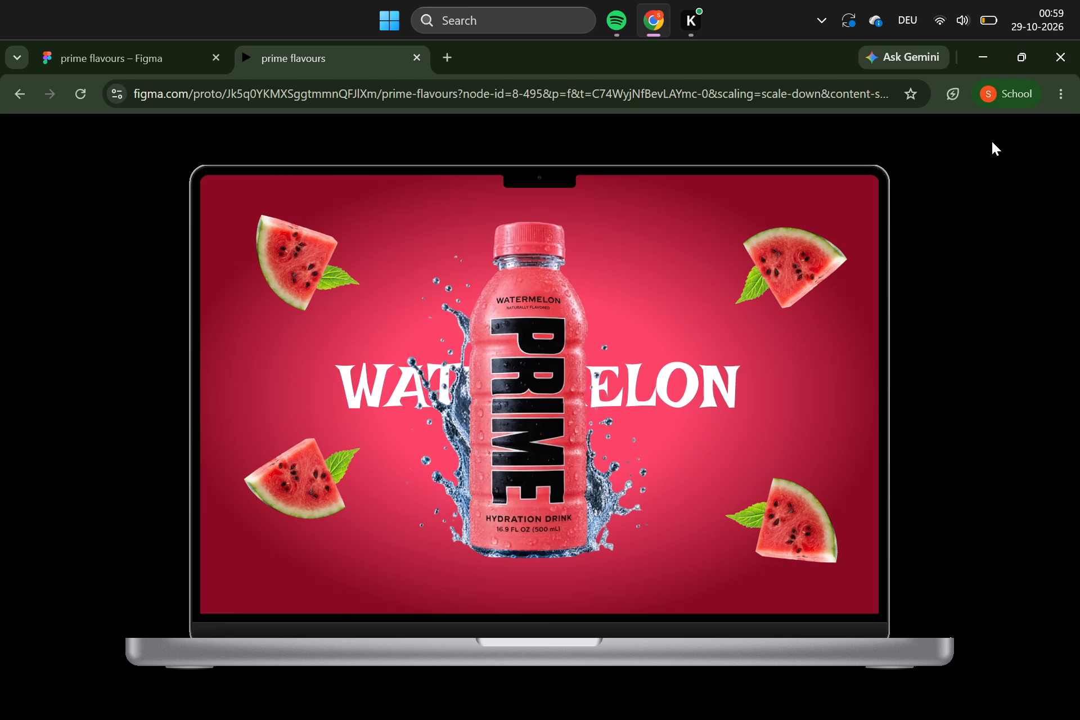
{"action": "key", "text": "Right"}
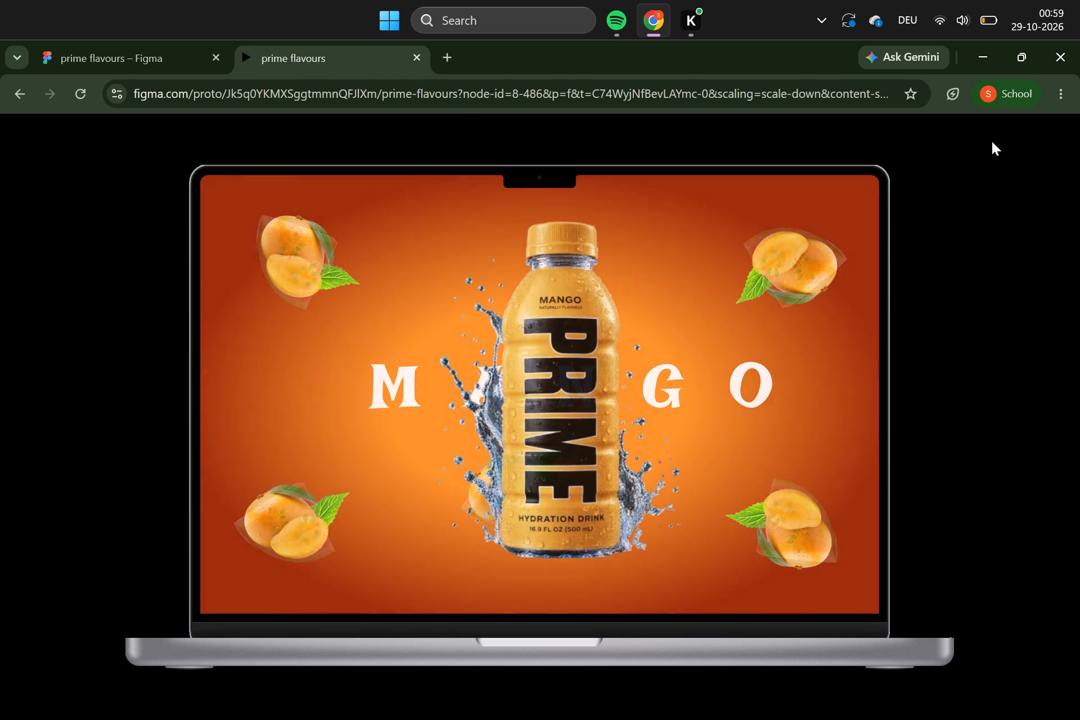
{"action": "key", "text": "Right"}
{"action": "key", "text": "Right"}
{"action": "key", "text": "Right"}
{"action": "key", "text": "Right"}
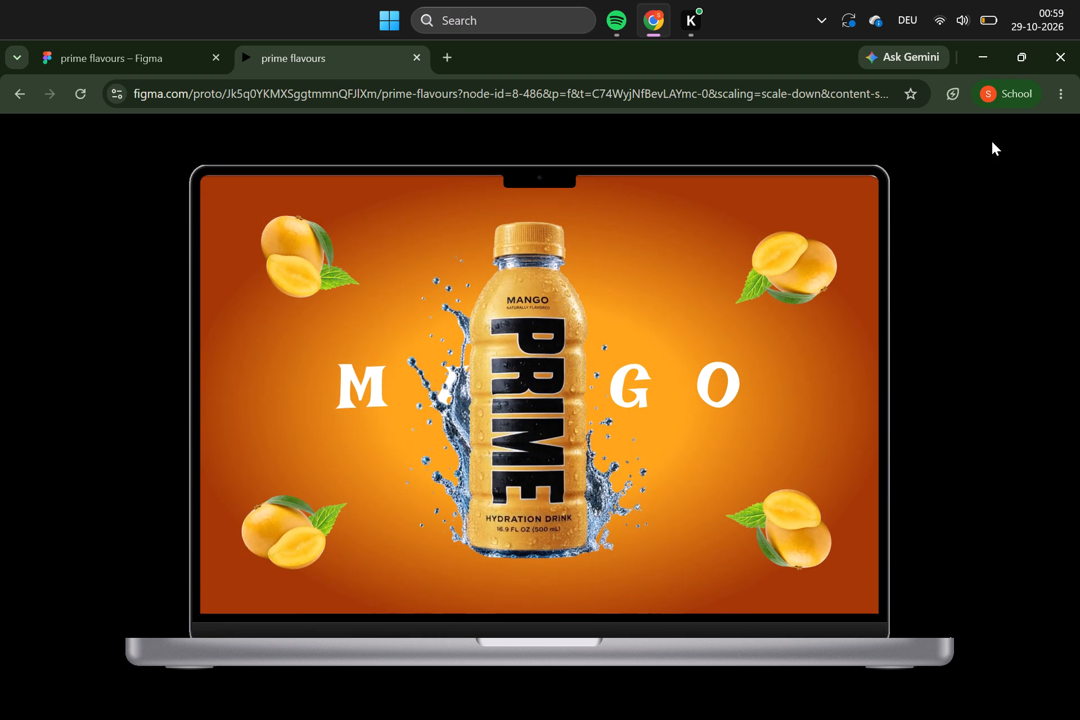
{"action": "key", "text": "Left"}
{"action": "key", "text": "Left"}
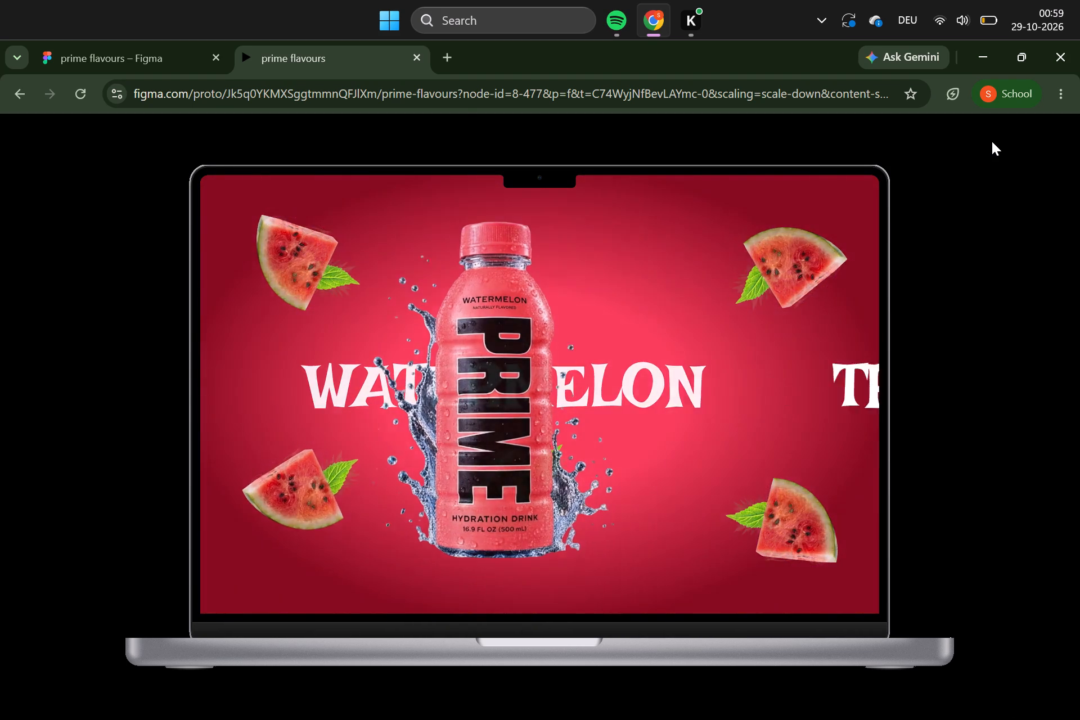
{"action": "key", "text": "Left"}
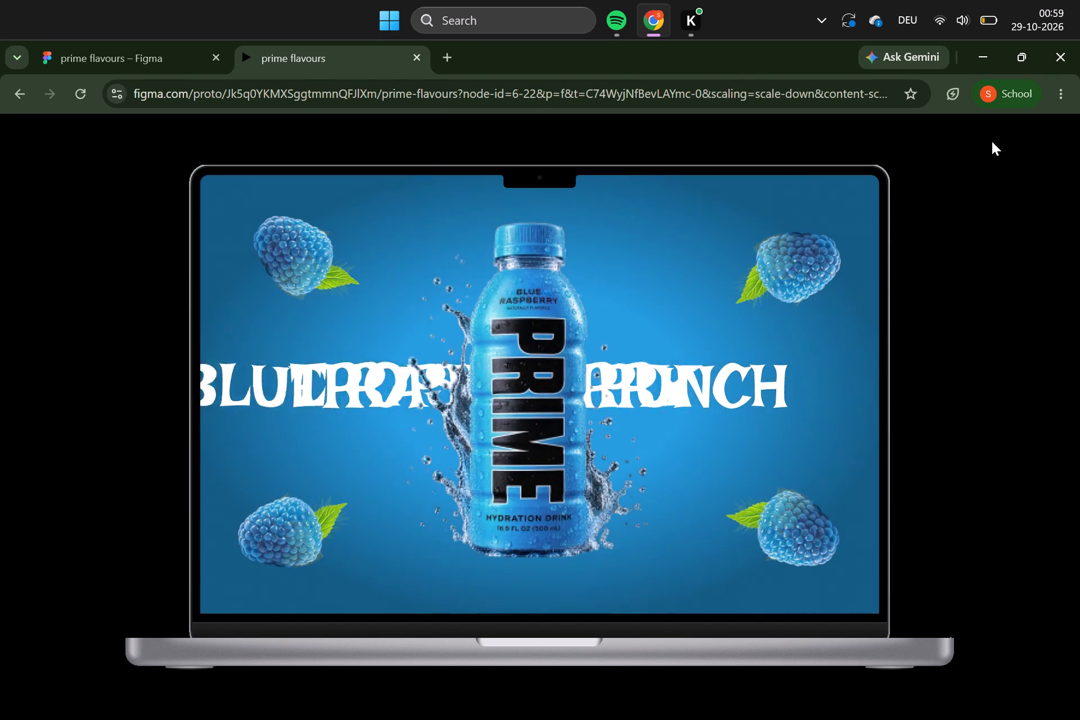
{"action": "key", "text": "Left"}
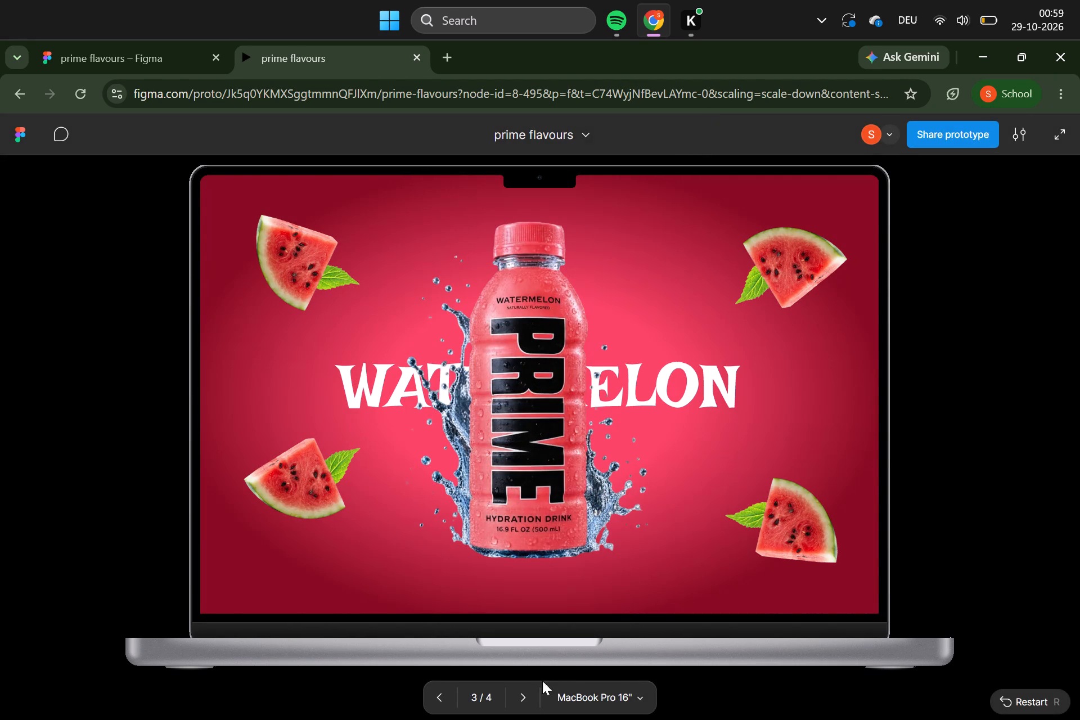
{"action": "left_click", "coordinate": [517, 695]}
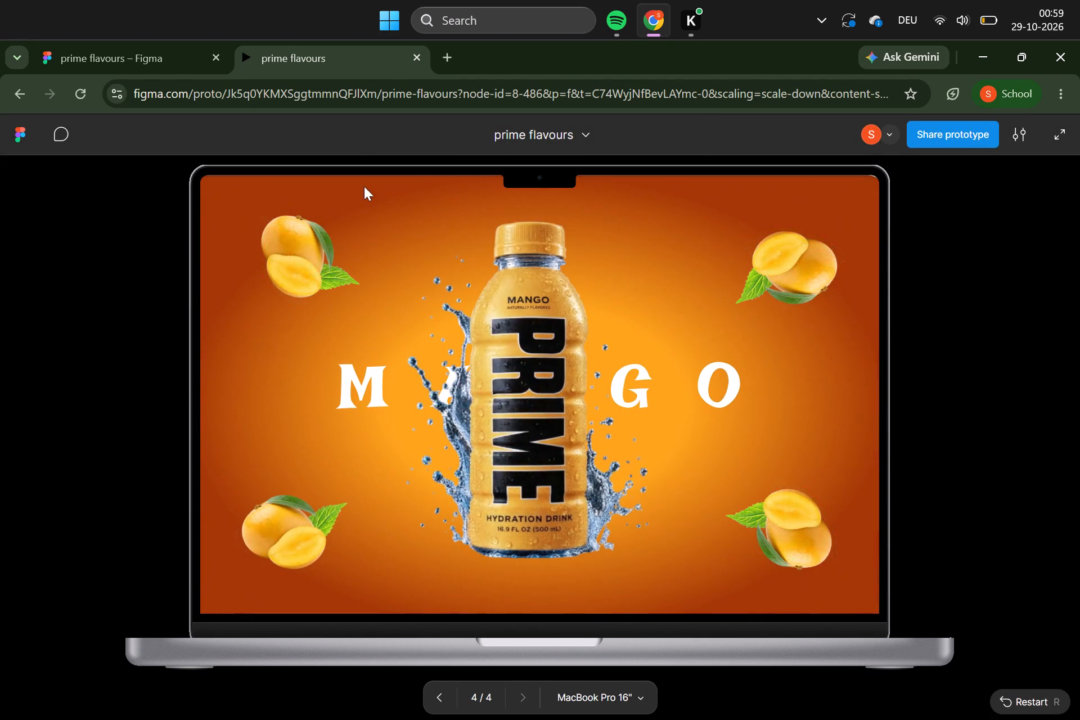
{"action": "left_click", "coordinate": [418, 52]}
Inspect the interaction of the mango frame's bottom-left fruit and review the connections across all flavour frames.
{"action": "scroll", "coordinate": [442, 354], "scroll_direction": "down", "scroll_amount": 7}
{"action": "left_click", "coordinate": [563, 339]}
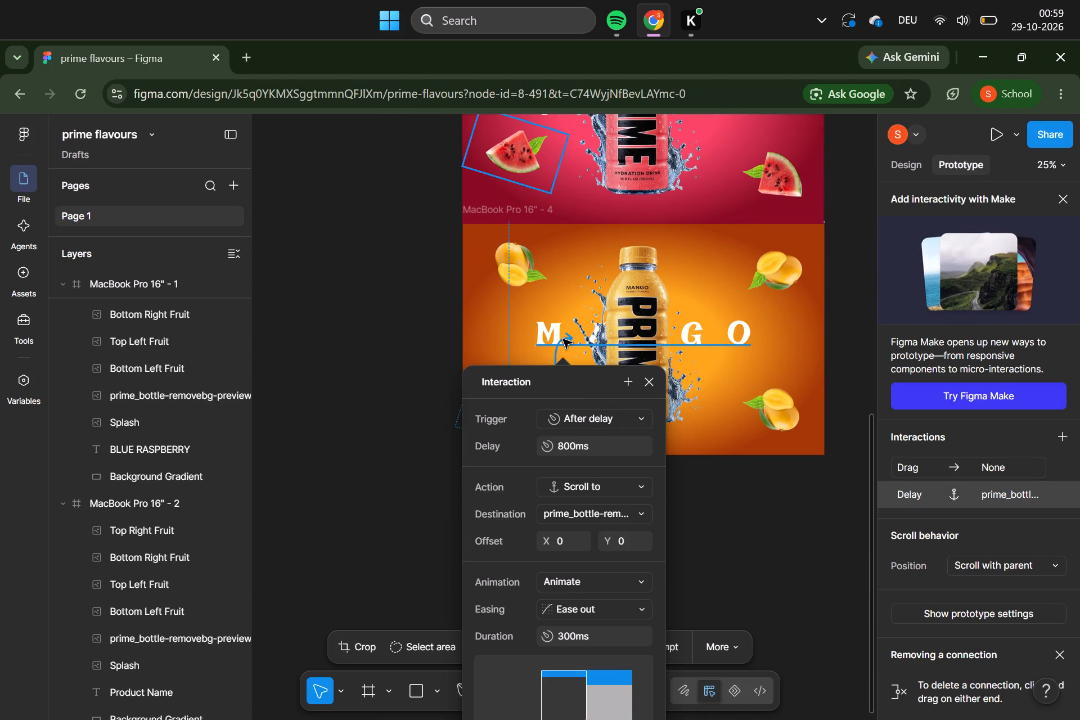
{"action": "left_click", "coordinate": [706, 580]}
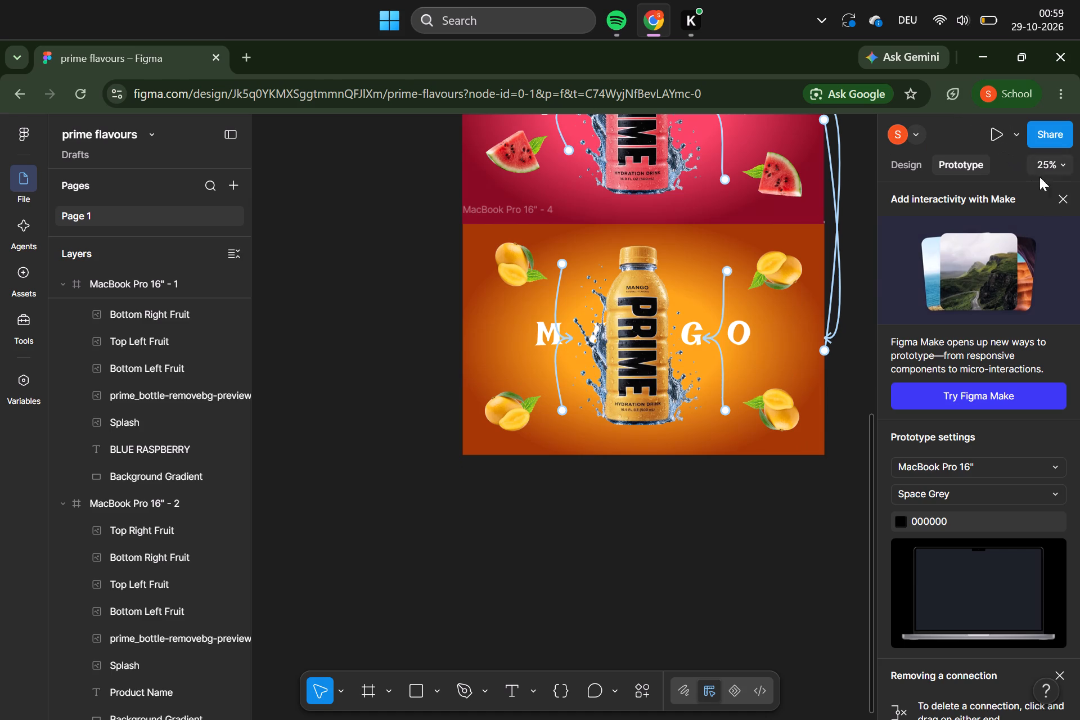
{"action": "scroll", "coordinate": [1060, 250], "scroll_direction": "down", "scroll_amount": 2}
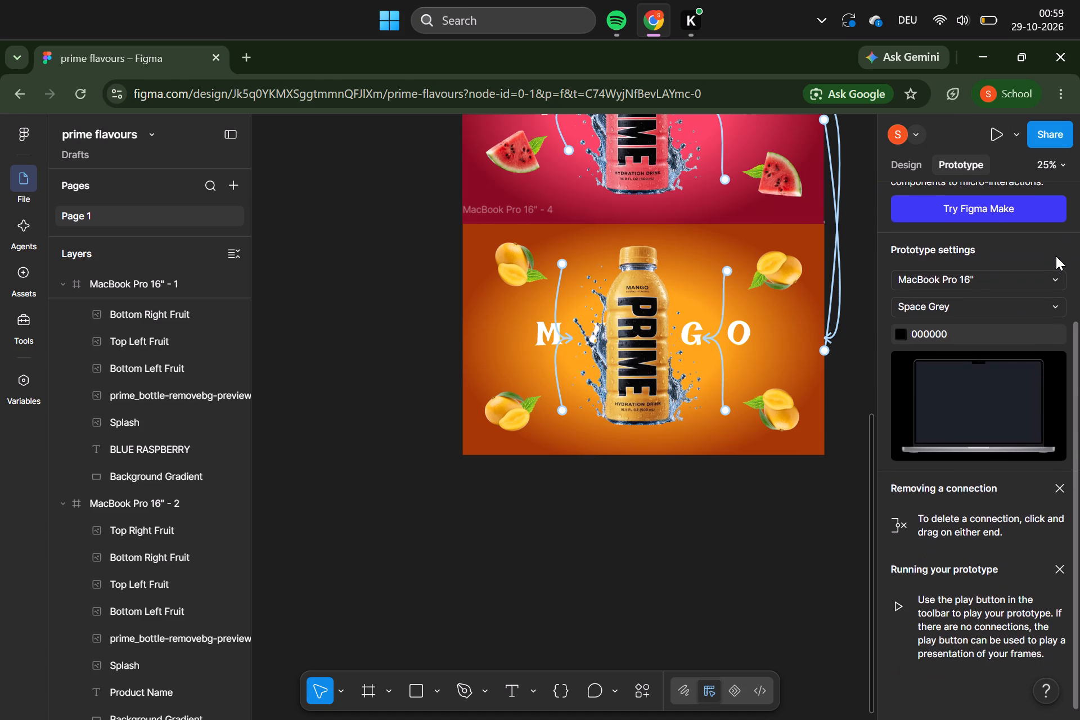
{"action": "scroll", "coordinate": [717, 344], "scroll_direction": "up", "scroll_amount": 1}
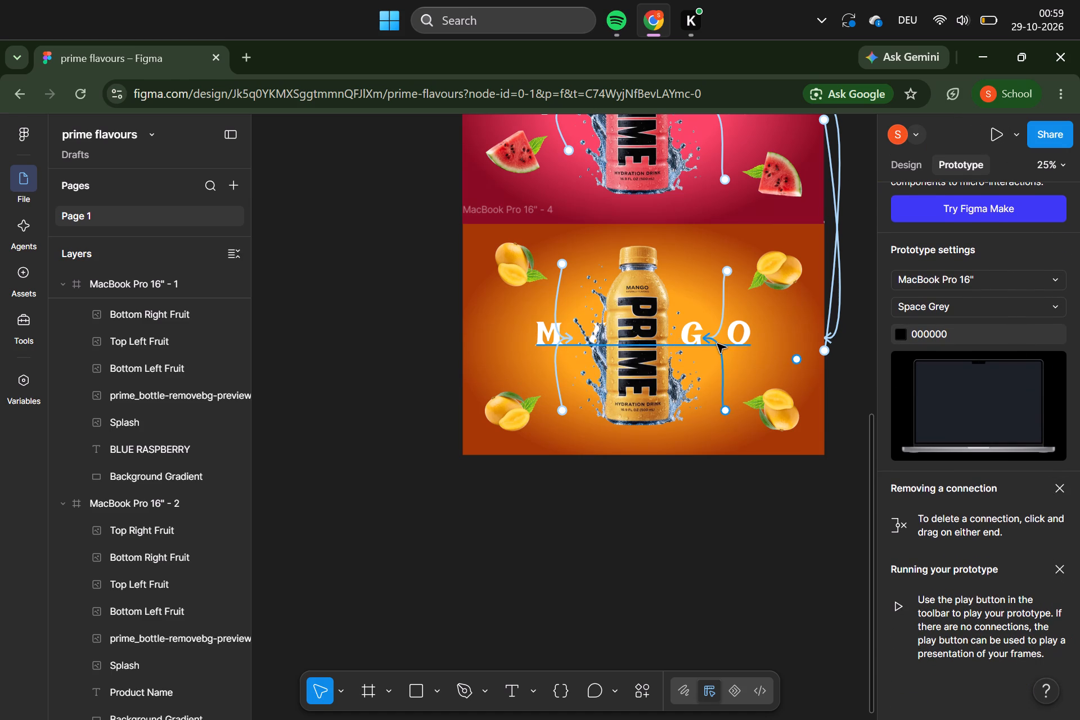
{"action": "scroll", "coordinate": [717, 344], "scroll_direction": "up", "scroll_amount": 1}
{"action": "scroll", "coordinate": [660, 327], "scroll_direction": "up", "scroll_amount": 1}
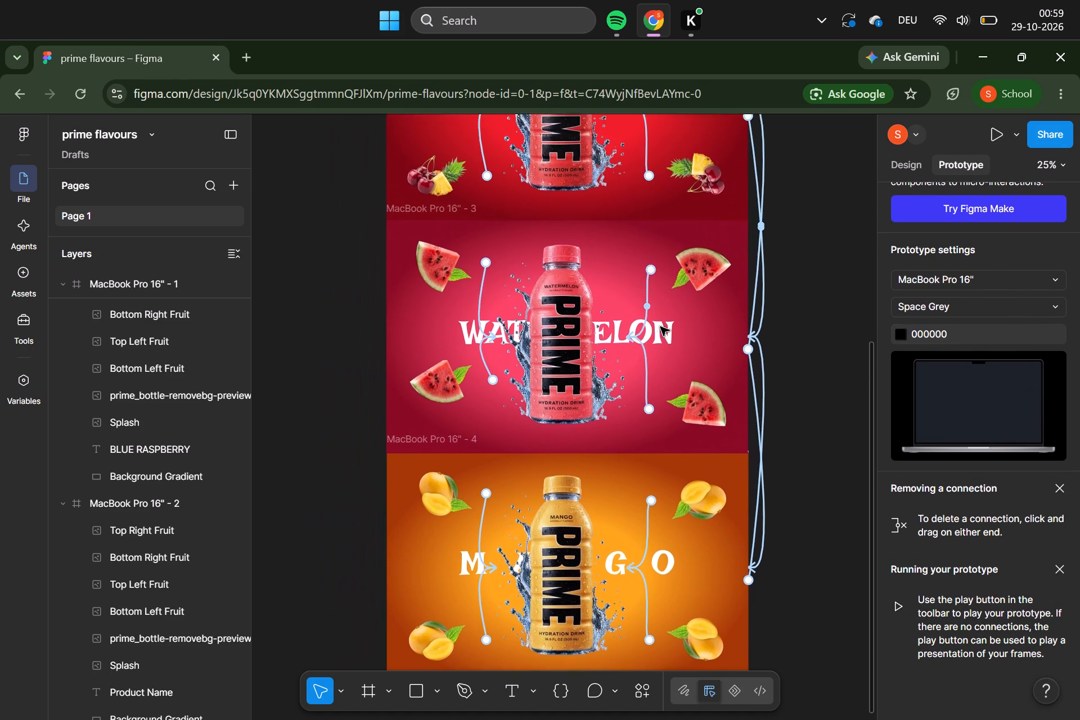
{"action": "scroll", "coordinate": [660, 327], "scroll_direction": "up", "scroll_amount": 3}
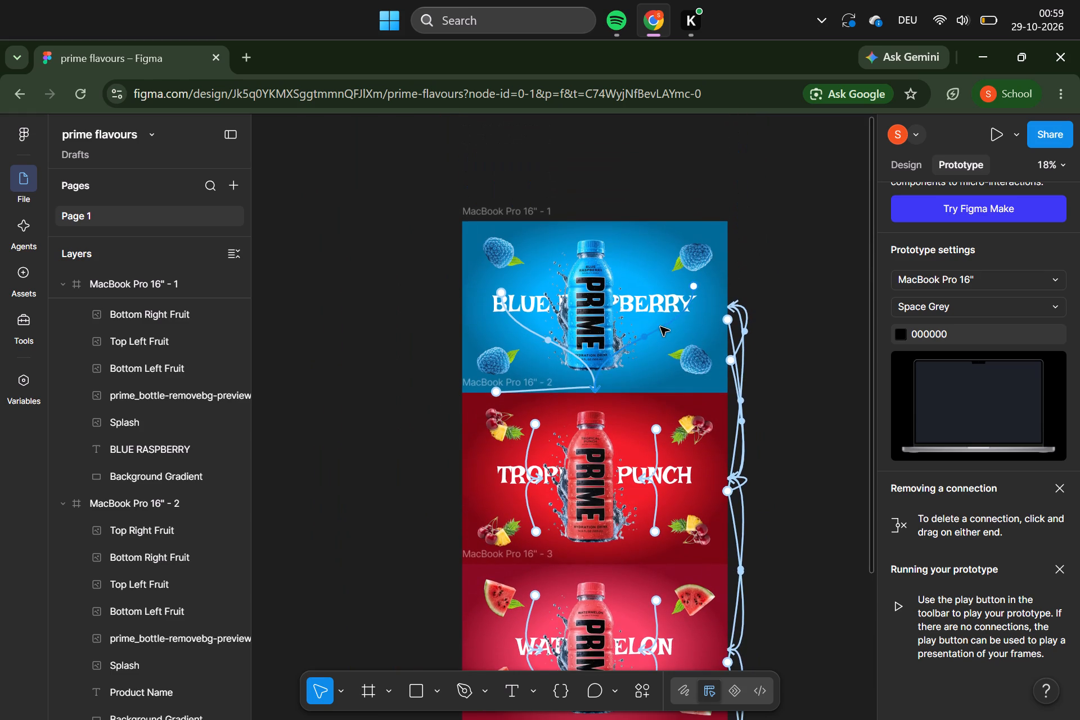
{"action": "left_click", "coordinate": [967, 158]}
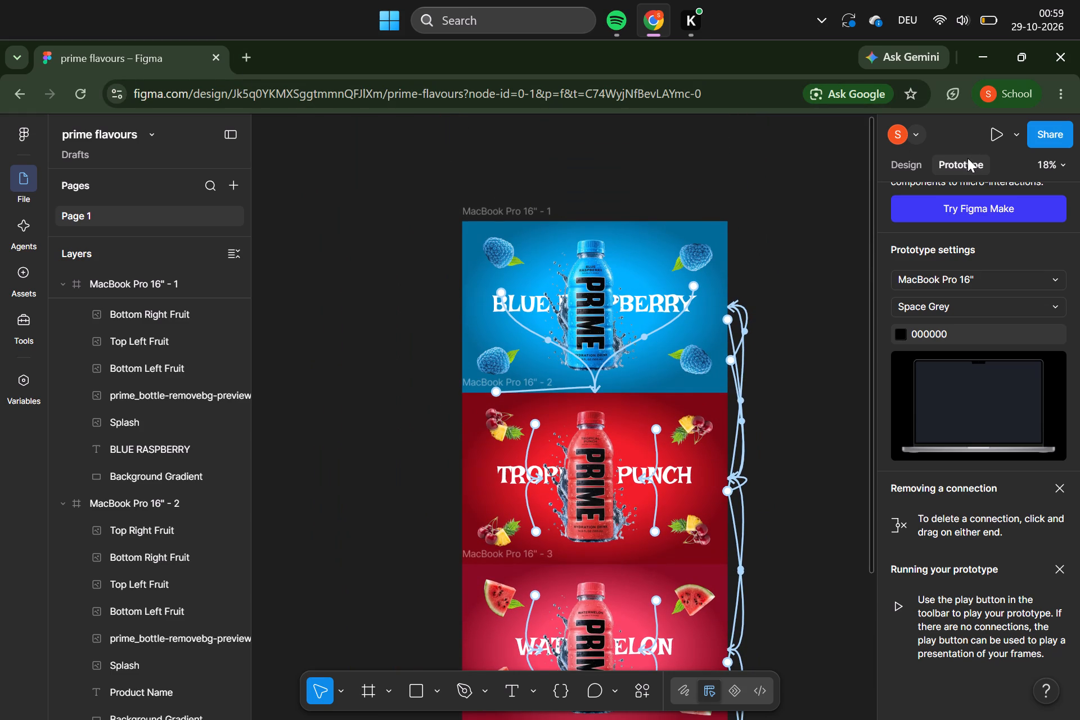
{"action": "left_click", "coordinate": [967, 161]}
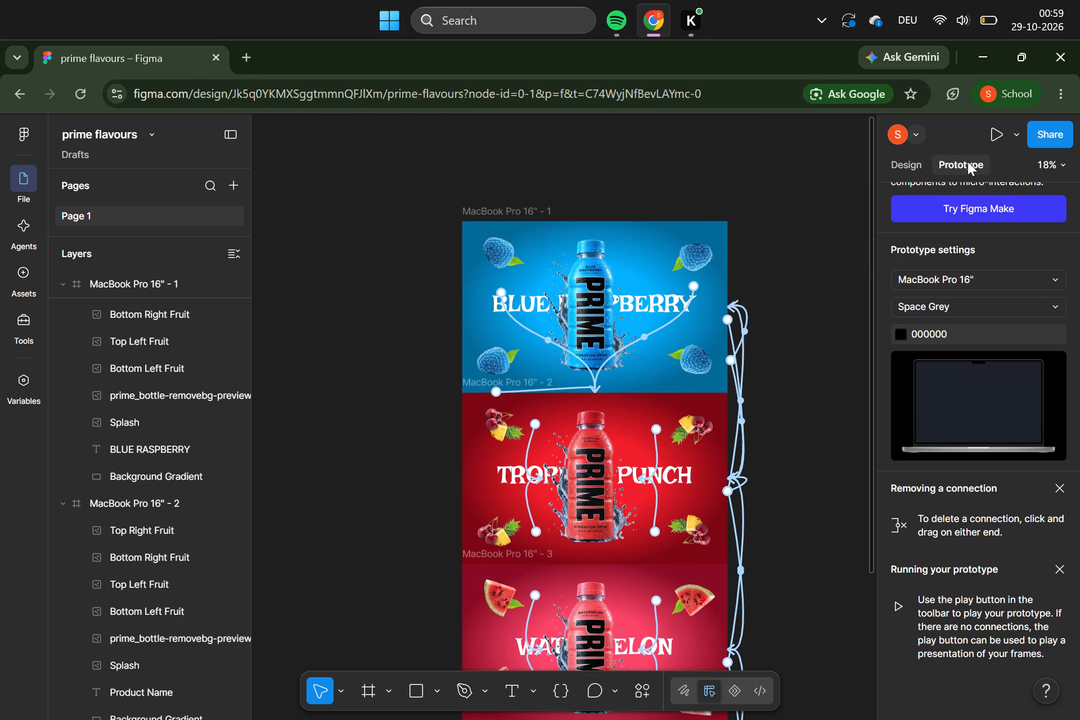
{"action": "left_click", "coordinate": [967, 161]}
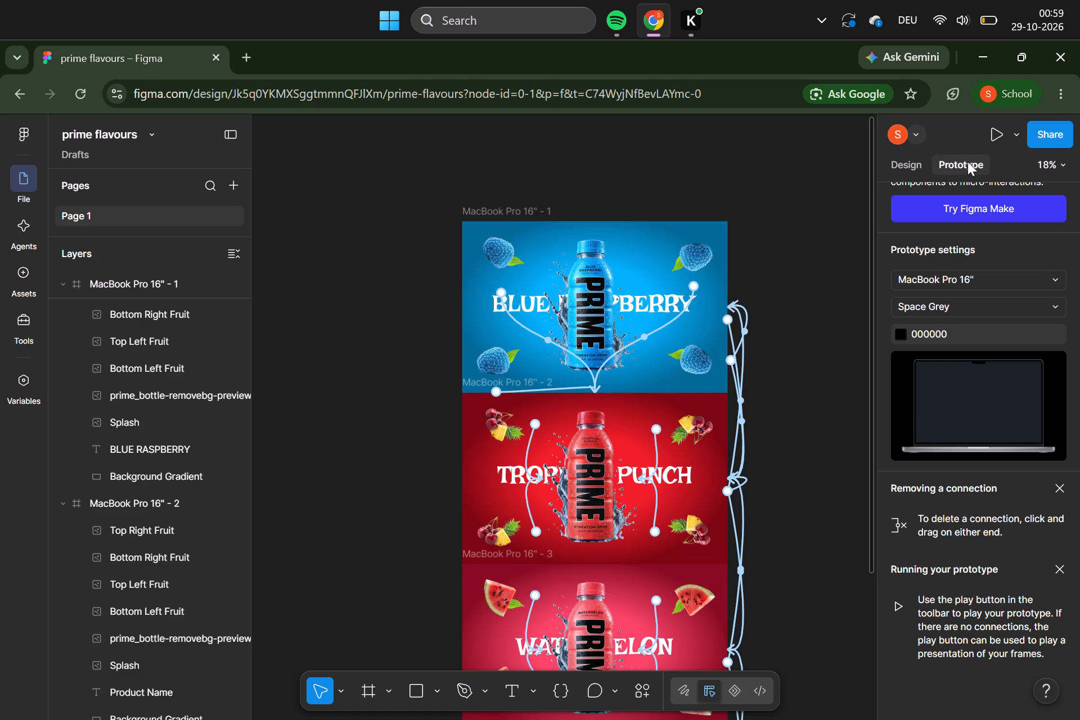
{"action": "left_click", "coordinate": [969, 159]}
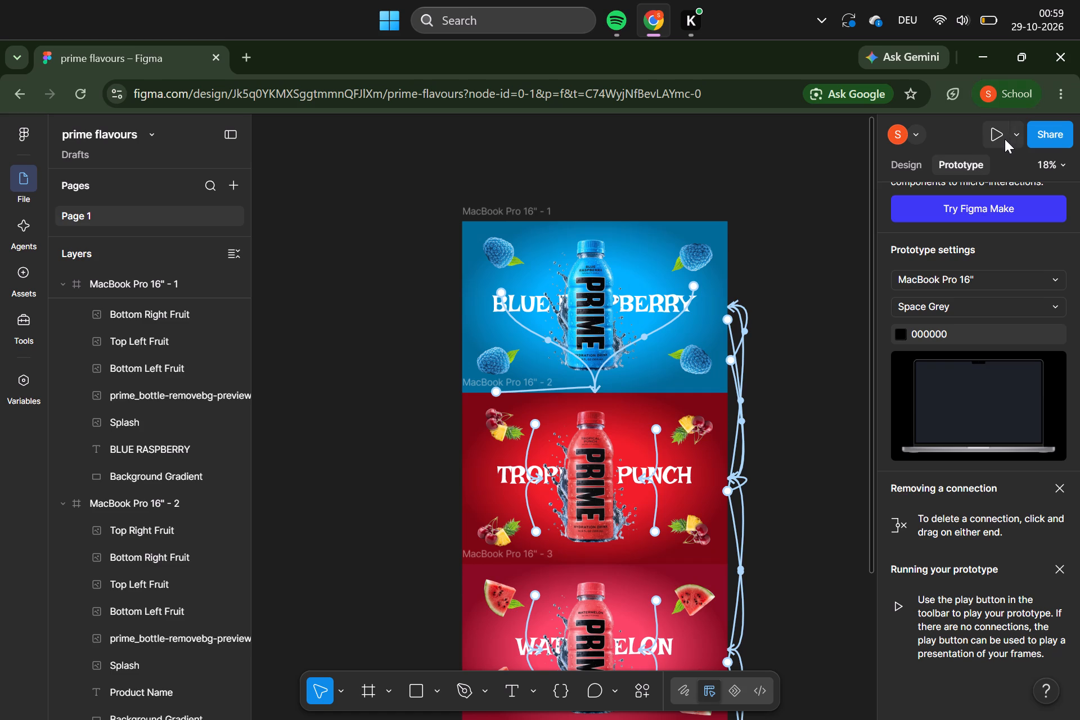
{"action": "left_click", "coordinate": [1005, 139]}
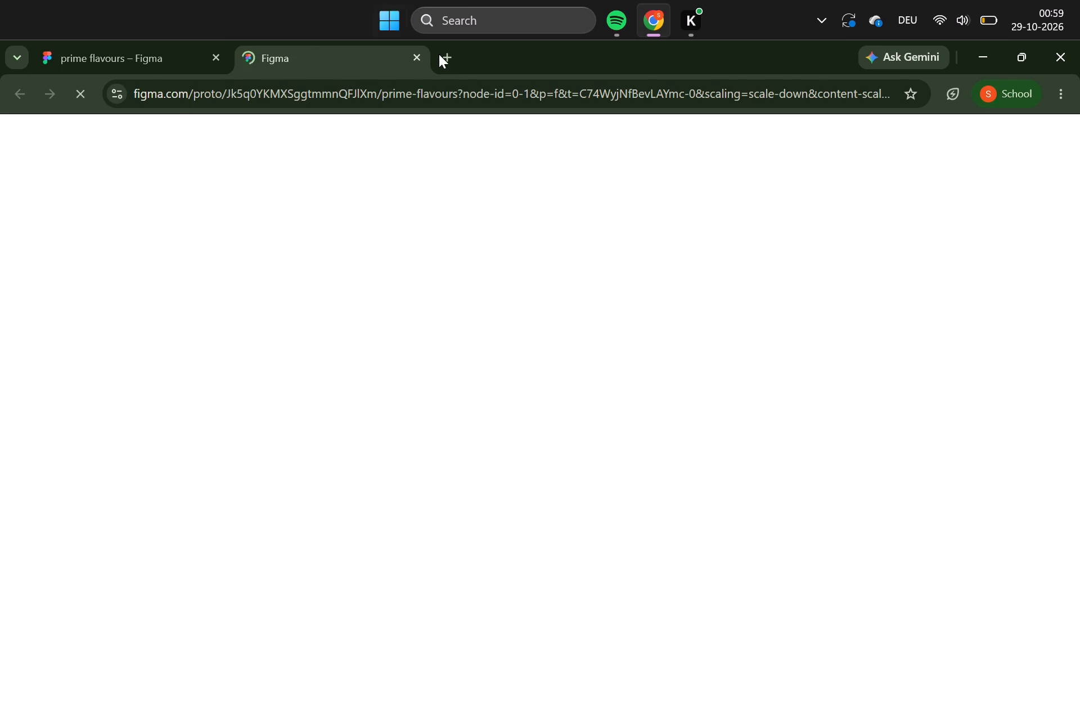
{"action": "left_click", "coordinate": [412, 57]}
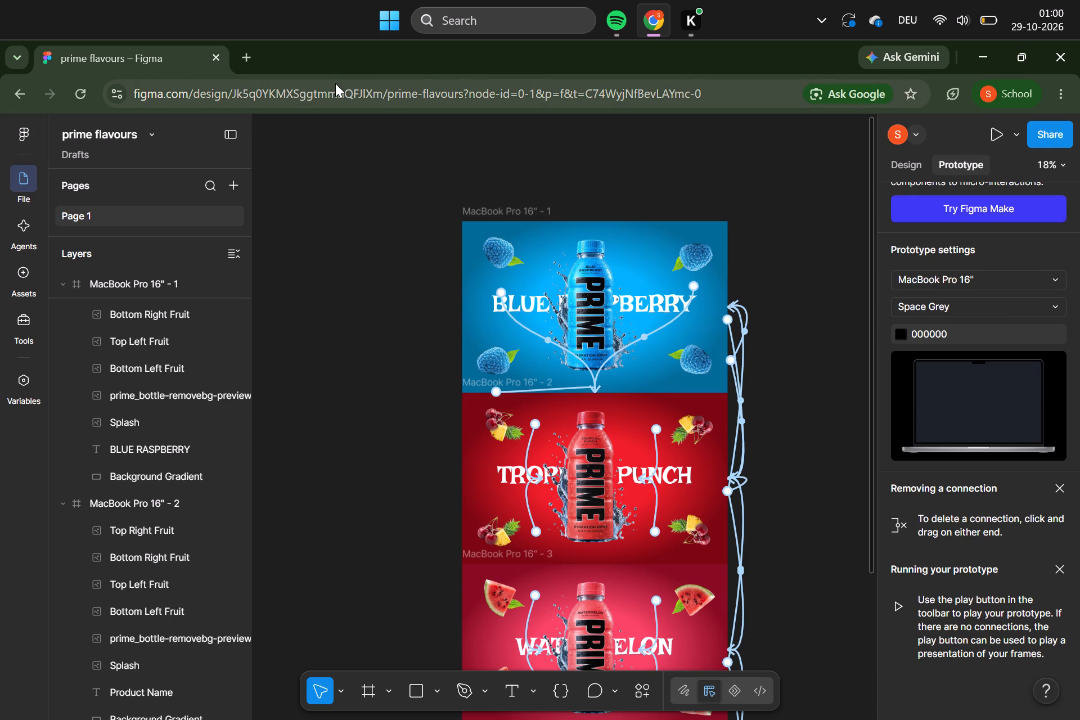
Save the prime flavours file.
{"action": "key", "text": "ctrl+s"}
{"action": "key", "text": "ctrl+s"}
{"action": "key", "text": "ctrl+s"}
{"action": "key", "text": "ctrl+s"}
{"action": "key", "text": "ctrl+s"}
{"action": "key", "text": "ctrl+s"}
{"action": "key", "text": "ctrl+s"}
{"action": "right_click", "coordinate": [322, 184]}
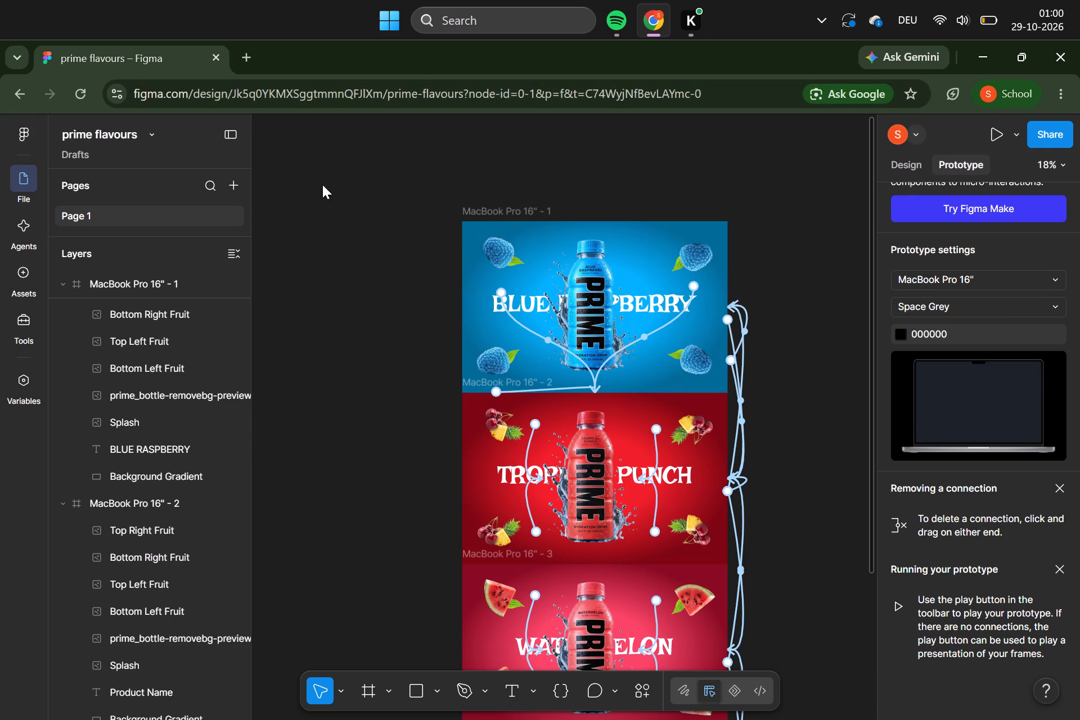
{"action": "left_click", "coordinate": [292, 200]}
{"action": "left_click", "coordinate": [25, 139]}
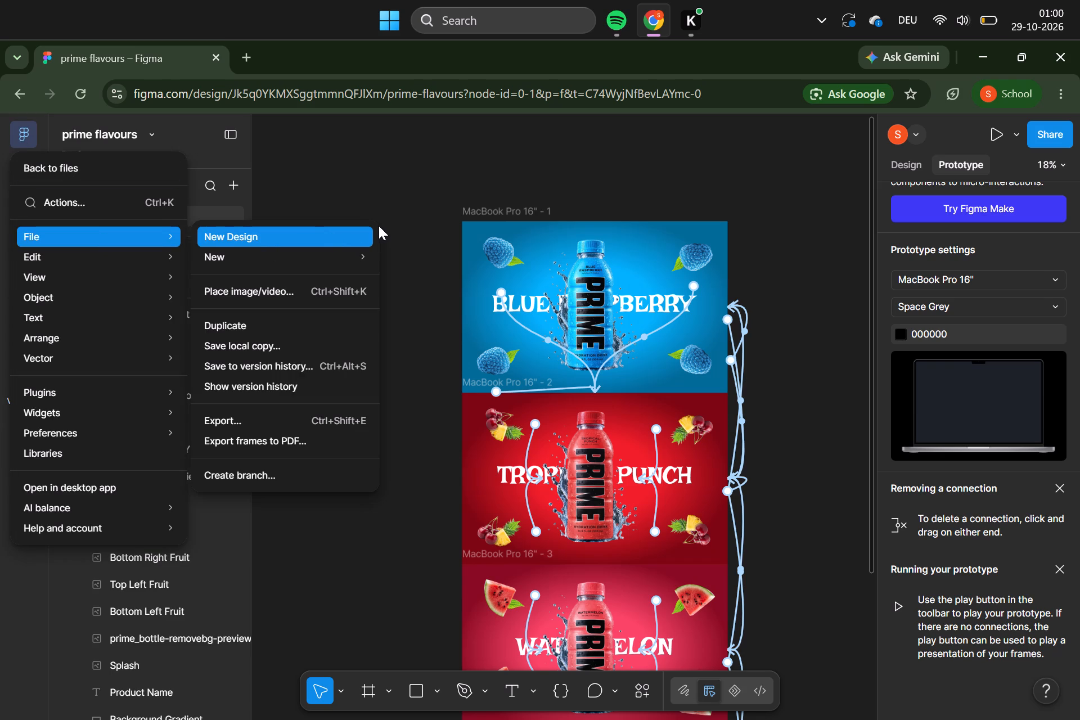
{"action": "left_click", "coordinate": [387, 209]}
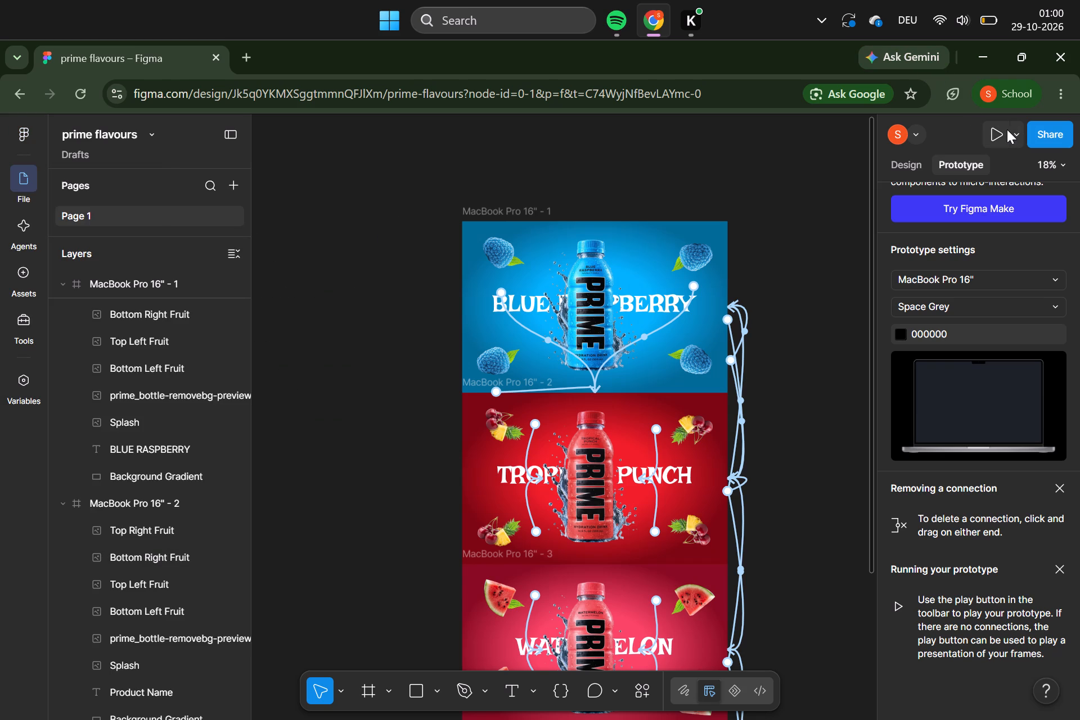
Play the prototype from the watermelon frame, advance through the following frames to check the transitions, and close the preview.
{"action": "left_click", "coordinate": [1007, 129]}
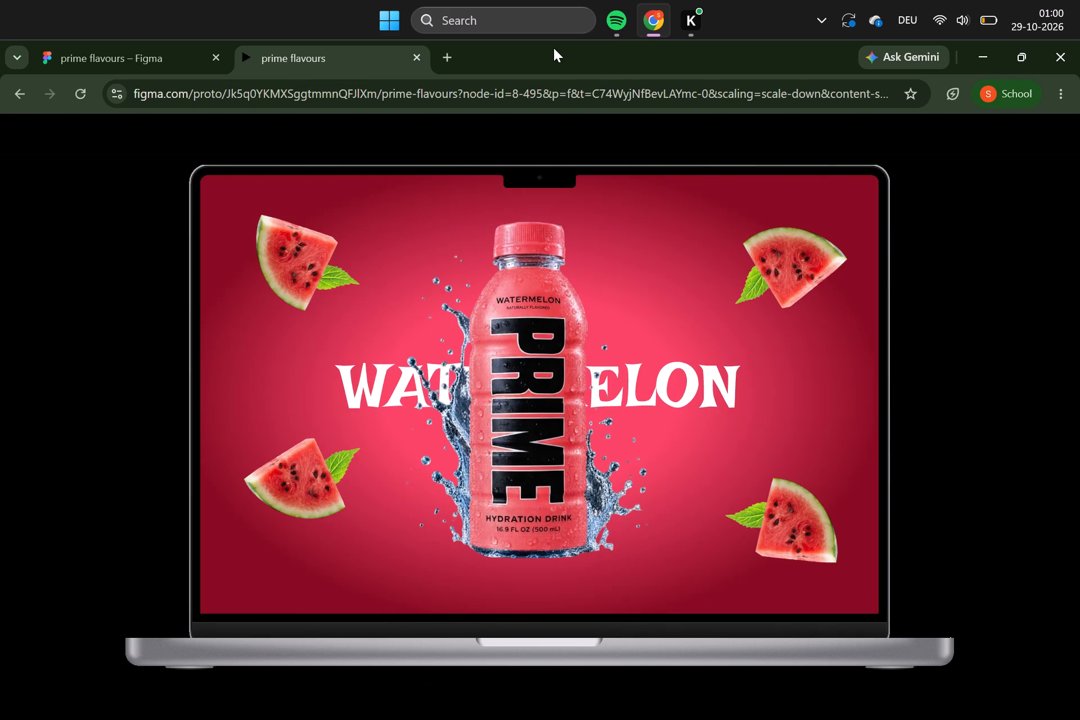
{"action": "key", "text": "Right"}
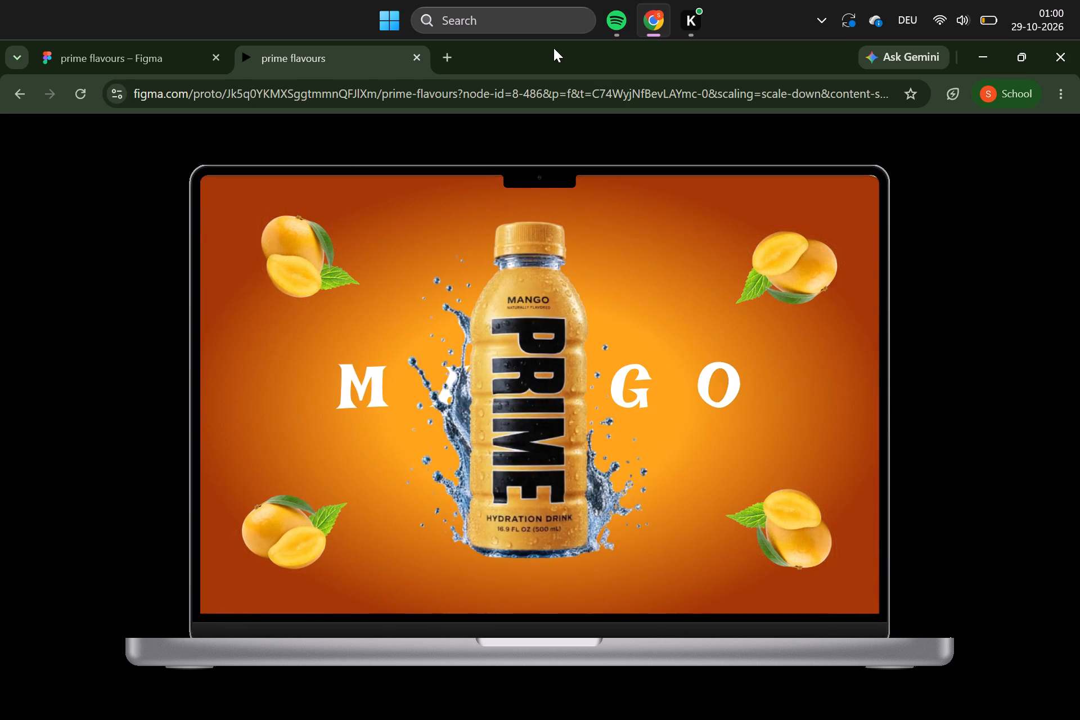
{"action": "key", "text": "Right"}
{"action": "key", "text": "Right"}
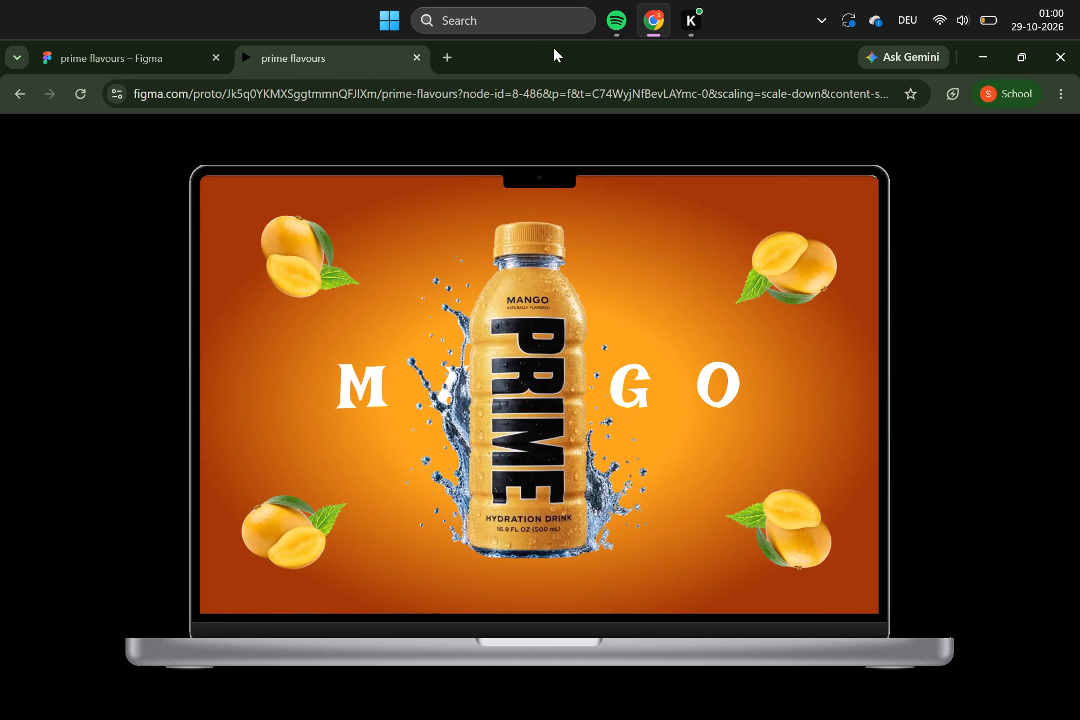
{"action": "left_click", "coordinate": [415, 61]}
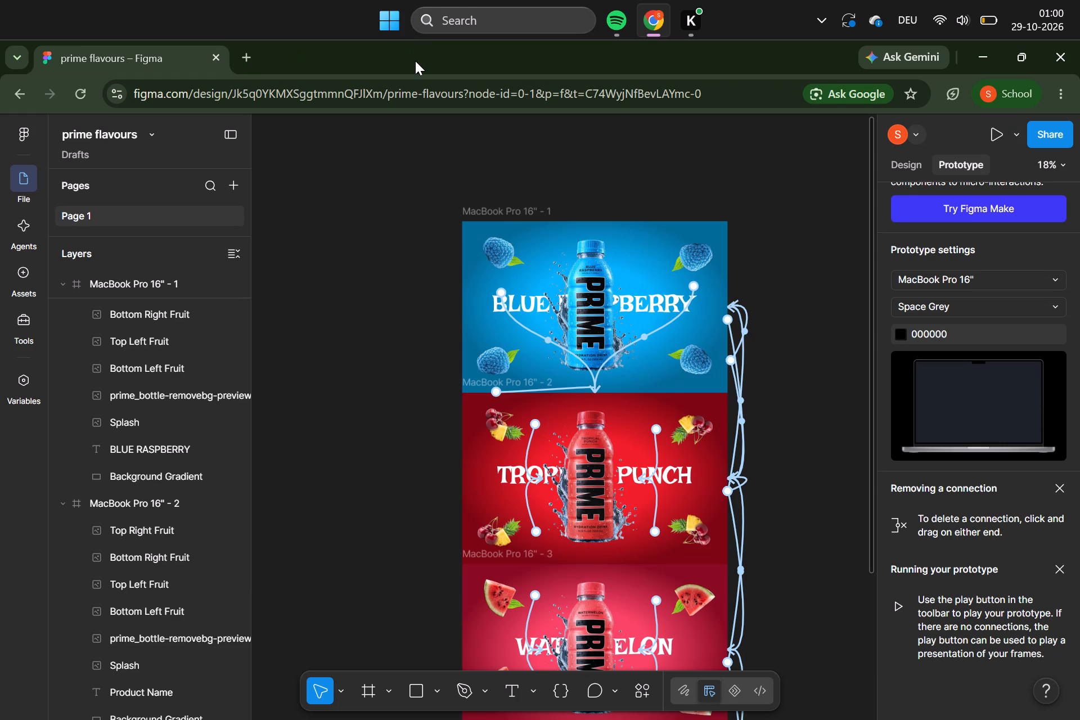
Inspect the interaction settings of the blue raspberry frame's connection to the tropical punch frame.
{"action": "left_click", "coordinate": [742, 413]}
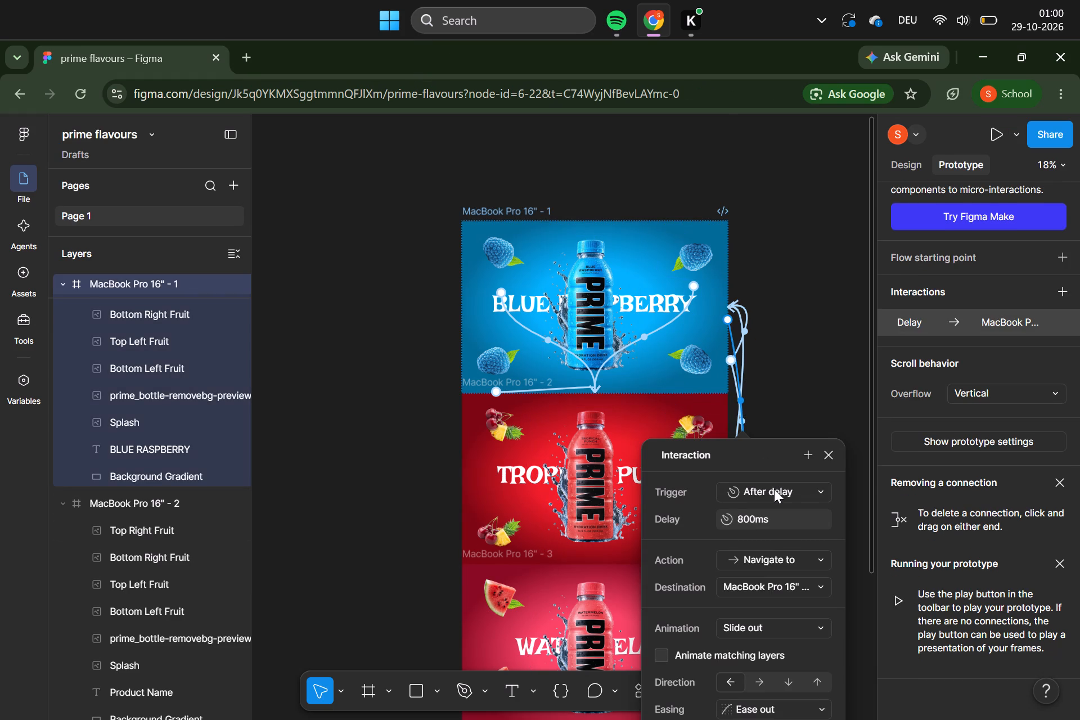
{"action": "scroll", "coordinate": [774, 489], "scroll_direction": "down", "scroll_amount": 1}
{"action": "left_click", "coordinate": [820, 140]}
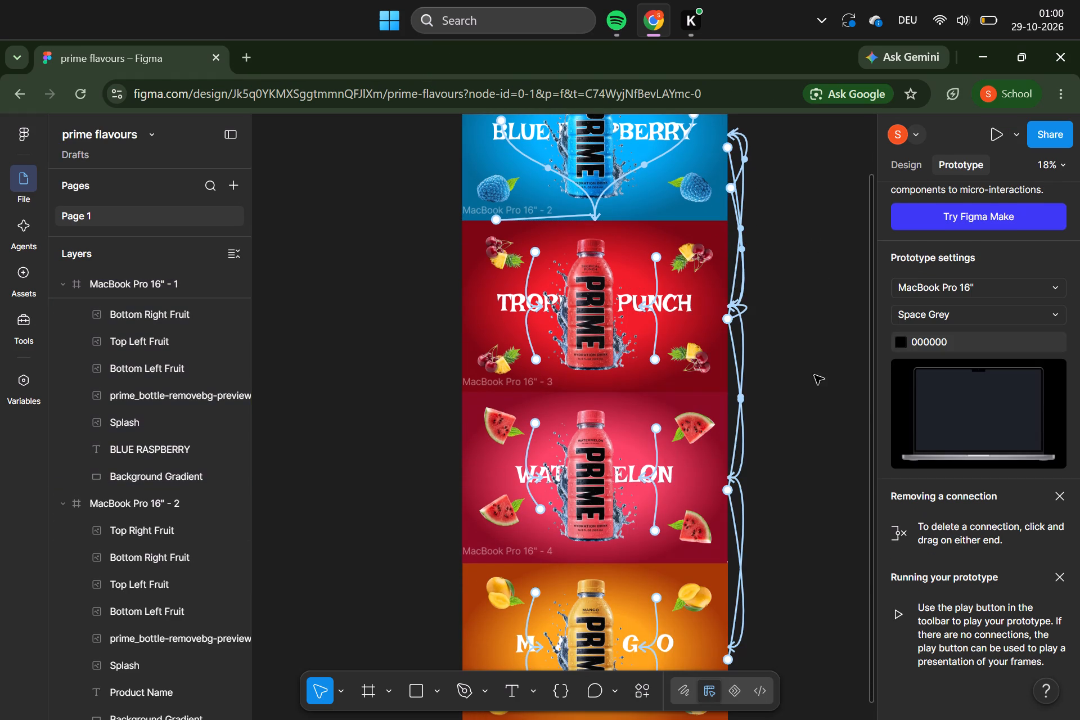
Set the trigger of the watermelon frame's connection to the mango frame to After delay, 800ms.
{"action": "scroll", "coordinate": [762, 526], "scroll_direction": "down", "scroll_amount": 2}
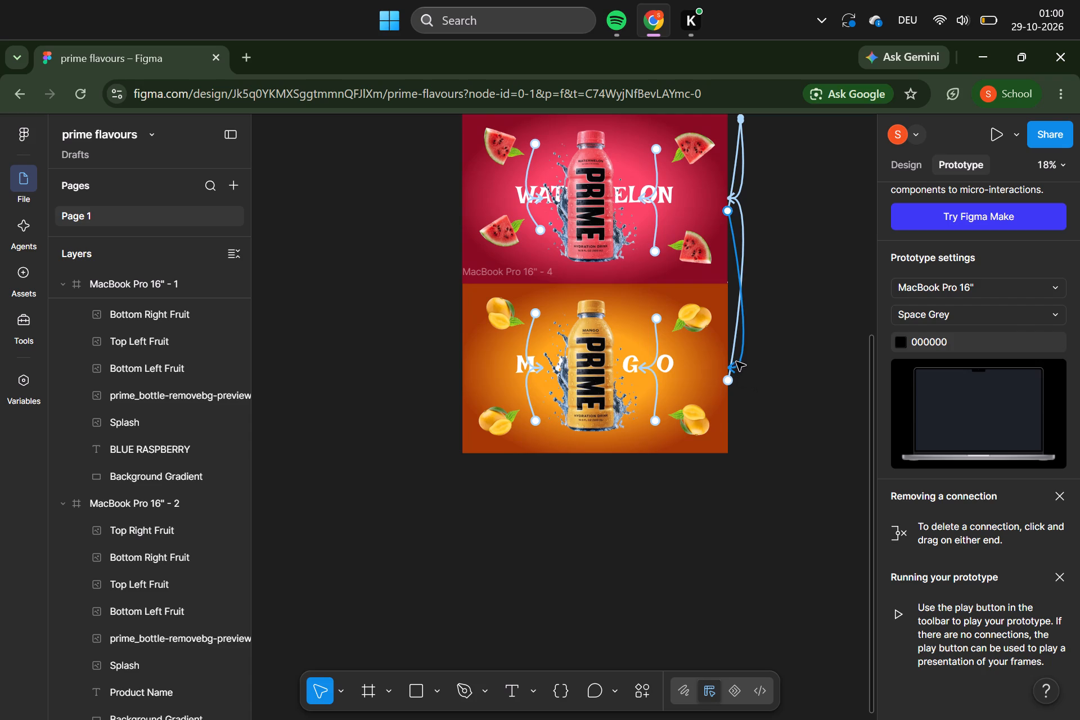
{"action": "left_click", "coordinate": [736, 361]}
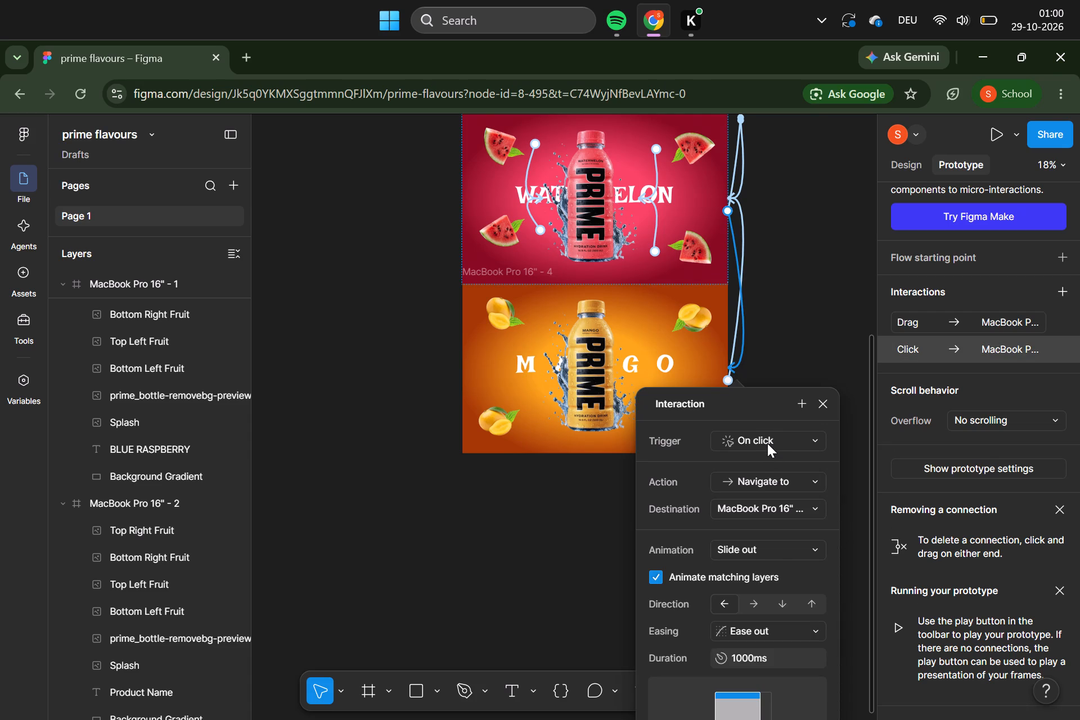
{"action": "left_click", "coordinate": [767, 443]}
{"action": "left_click", "coordinate": [781, 653]}
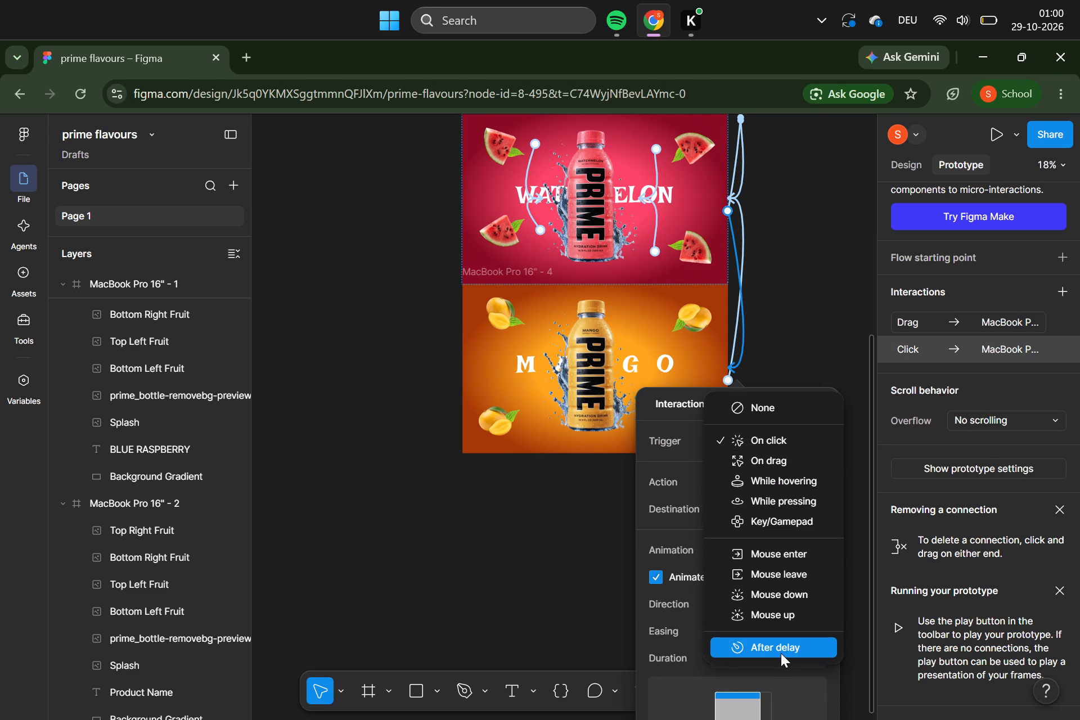
{"action": "left_click", "coordinate": [823, 344]}
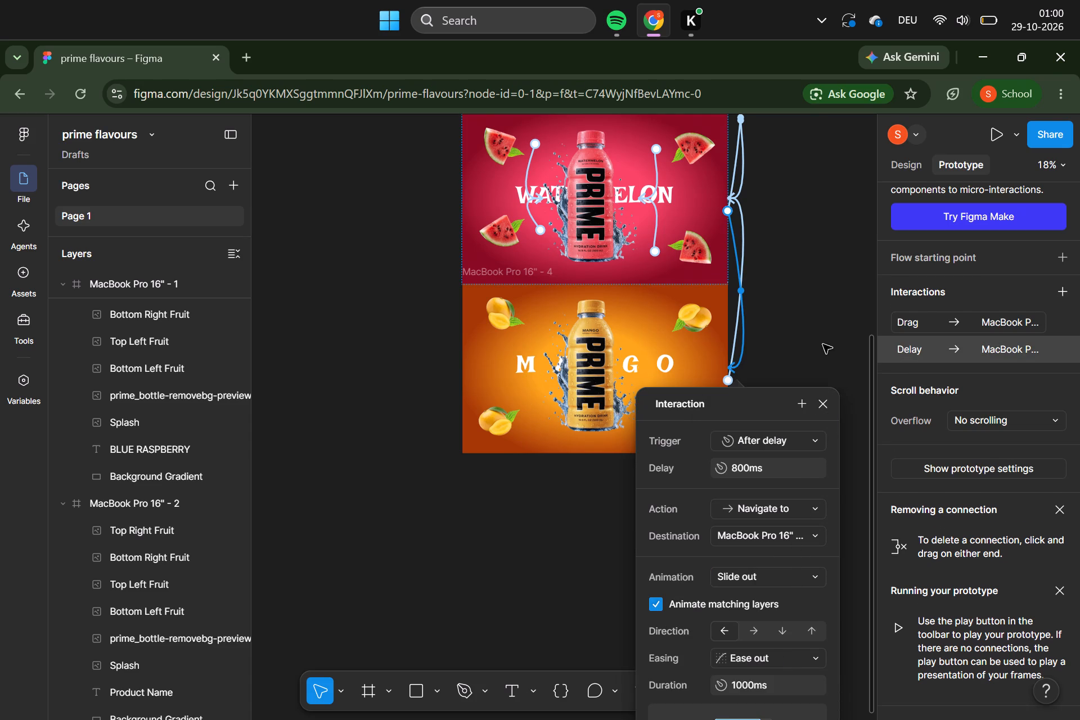
Select the connections between the watermelon and mango frames together and set their trigger to After delay, 800ms.
{"action": "left_click", "coordinate": [744, 355]}
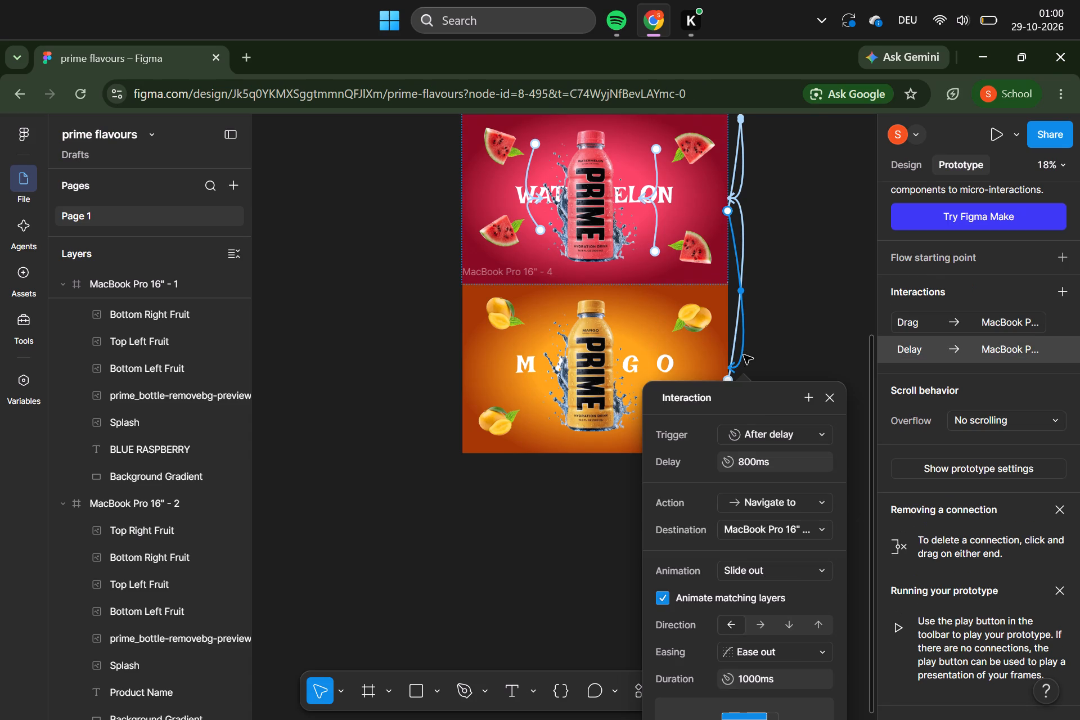
{"action": "left_click_drag", "start_coordinate": [789, 262], "coordinate": [740, 326]}
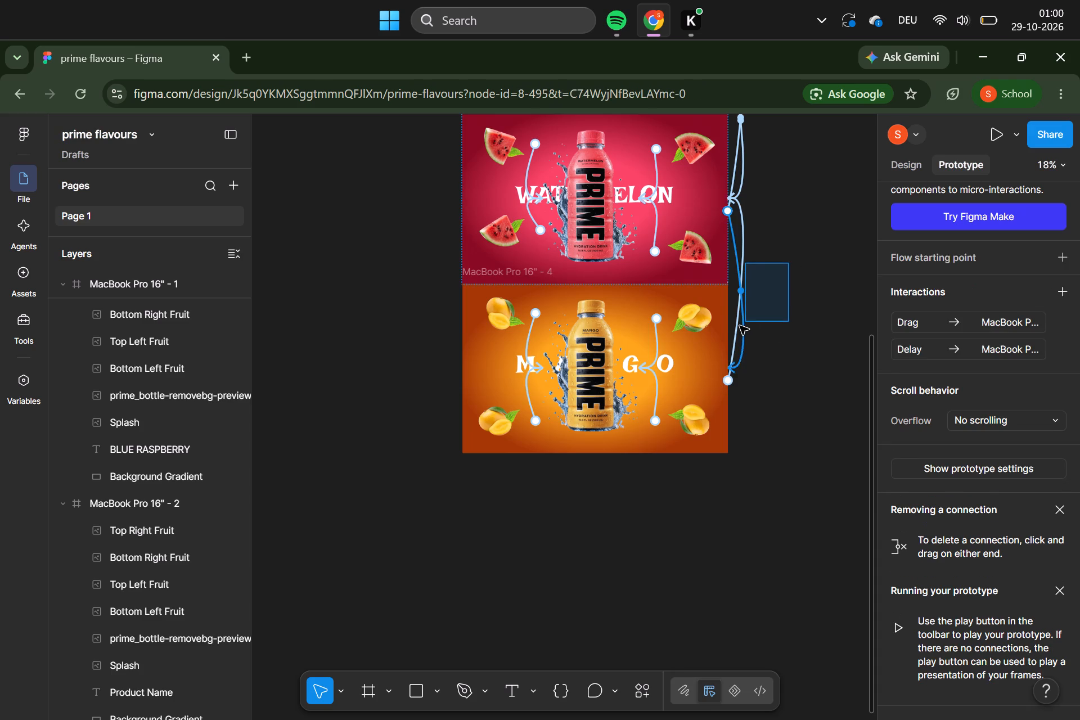
{"action": "left_click", "coordinate": [738, 326]}
{"action": "left_click", "coordinate": [752, 400]}
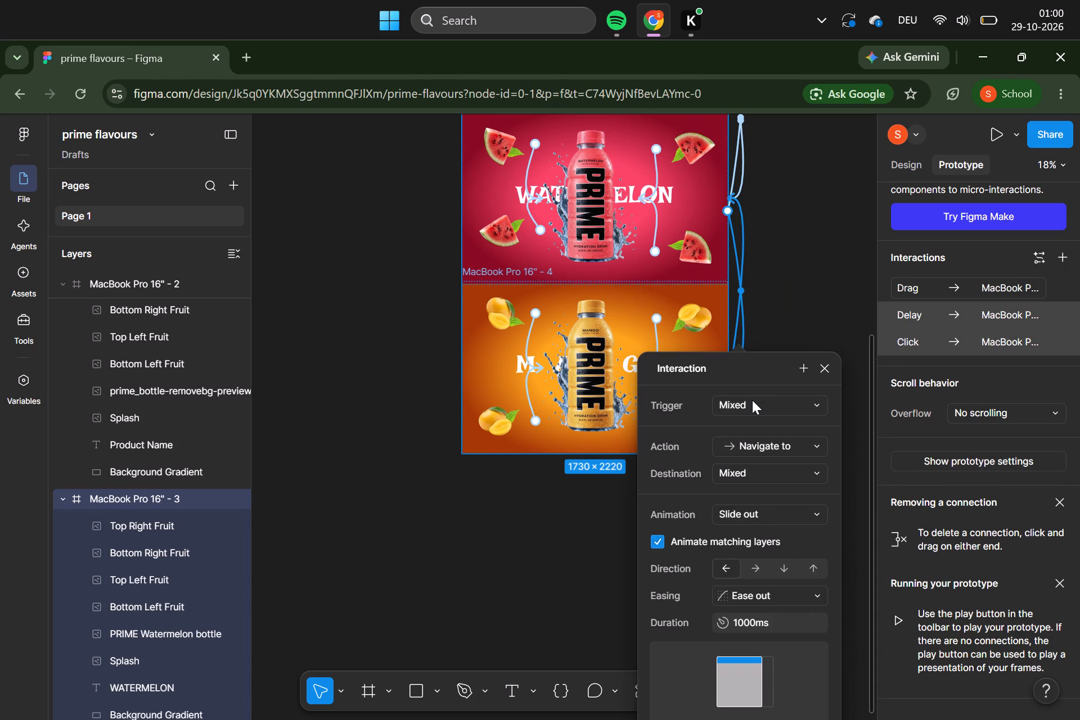
{"action": "left_click", "coordinate": [789, 637]}
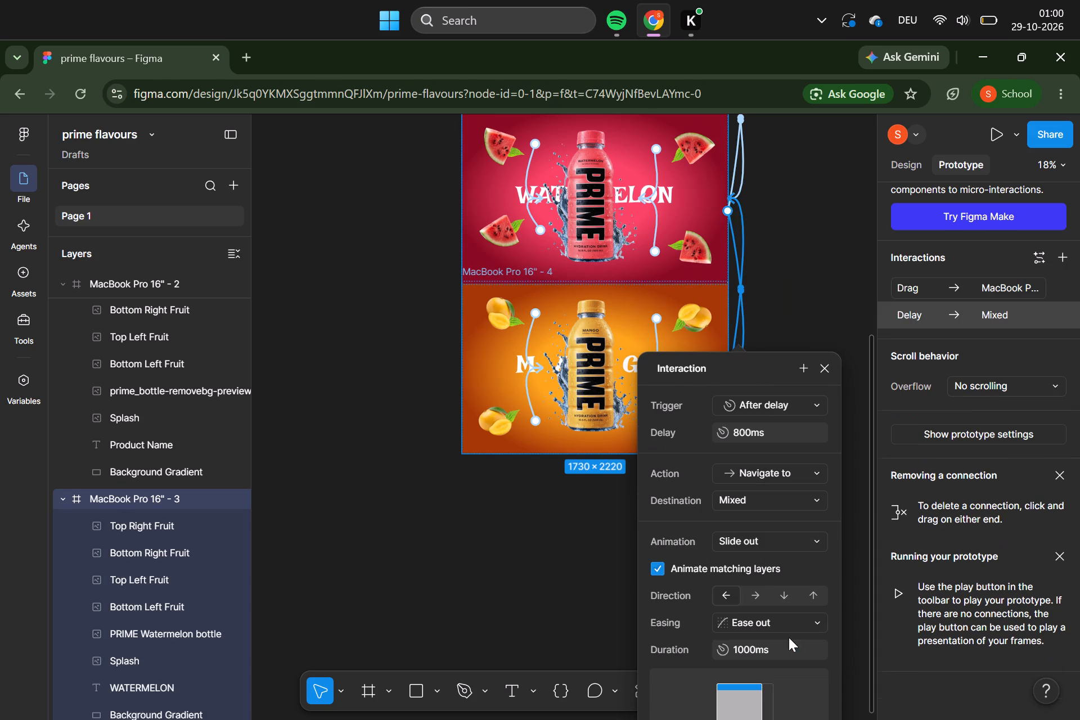
{"action": "left_click", "coordinate": [804, 268]}
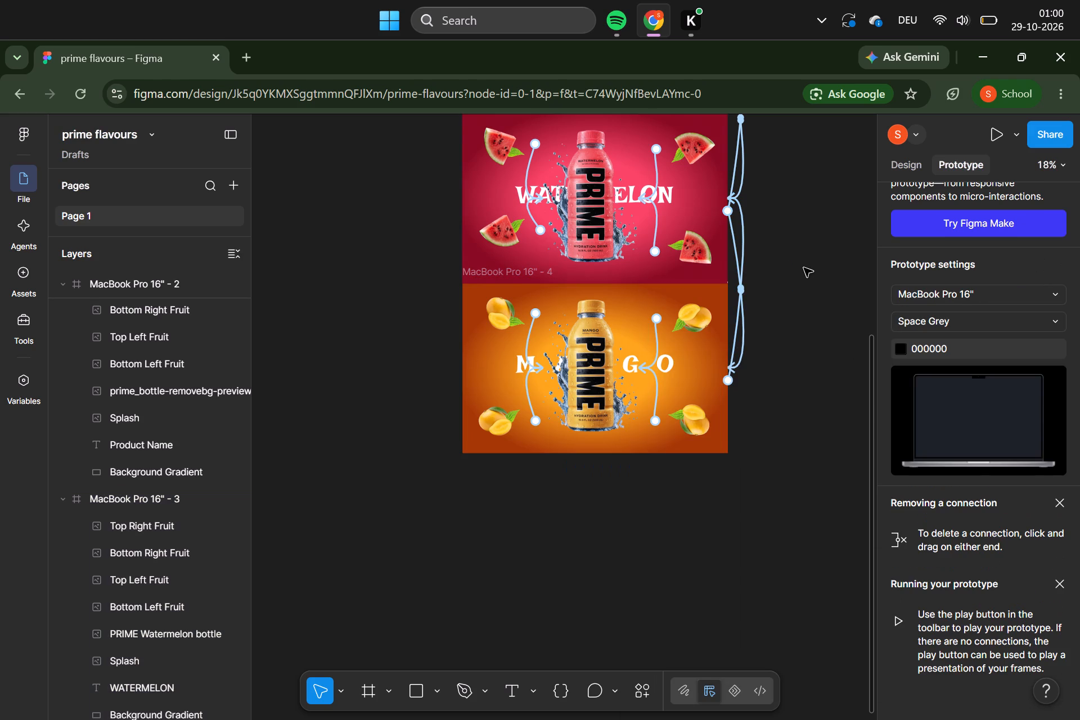
Set the trigger of the watermelon frame's On drag connection back to the tropical punch frame to None.
{"action": "scroll", "coordinate": [804, 268], "scroll_direction": "up", "scroll_amount": 1}
{"action": "left_click", "coordinate": [741, 229]}
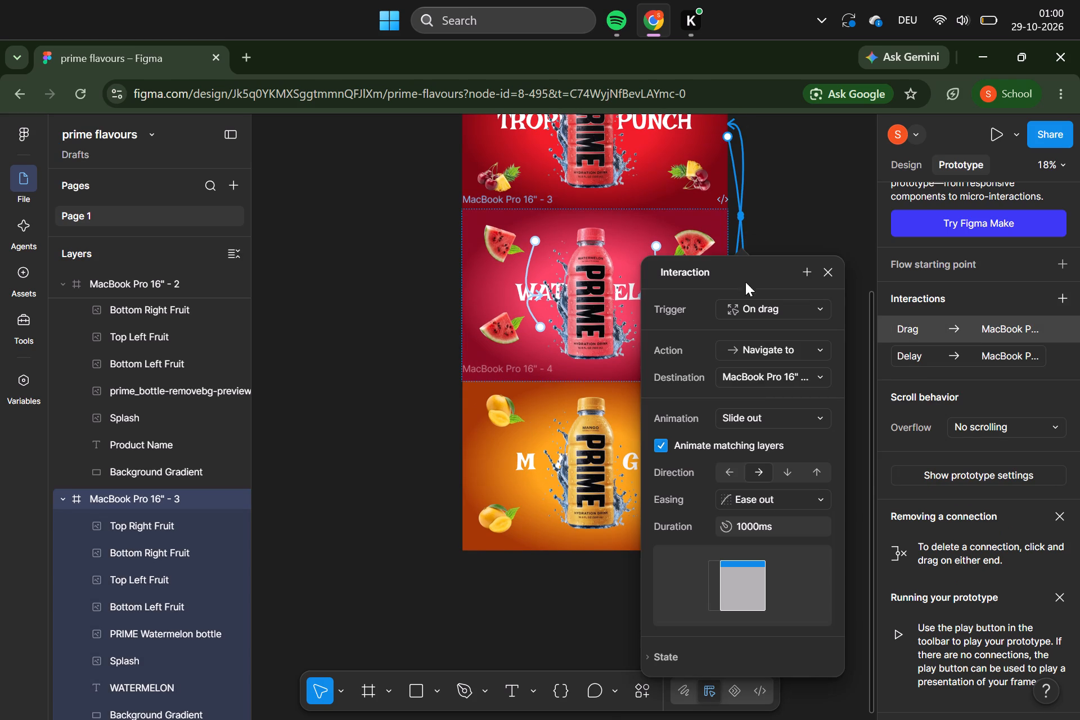
{"action": "left_click", "coordinate": [750, 305]}
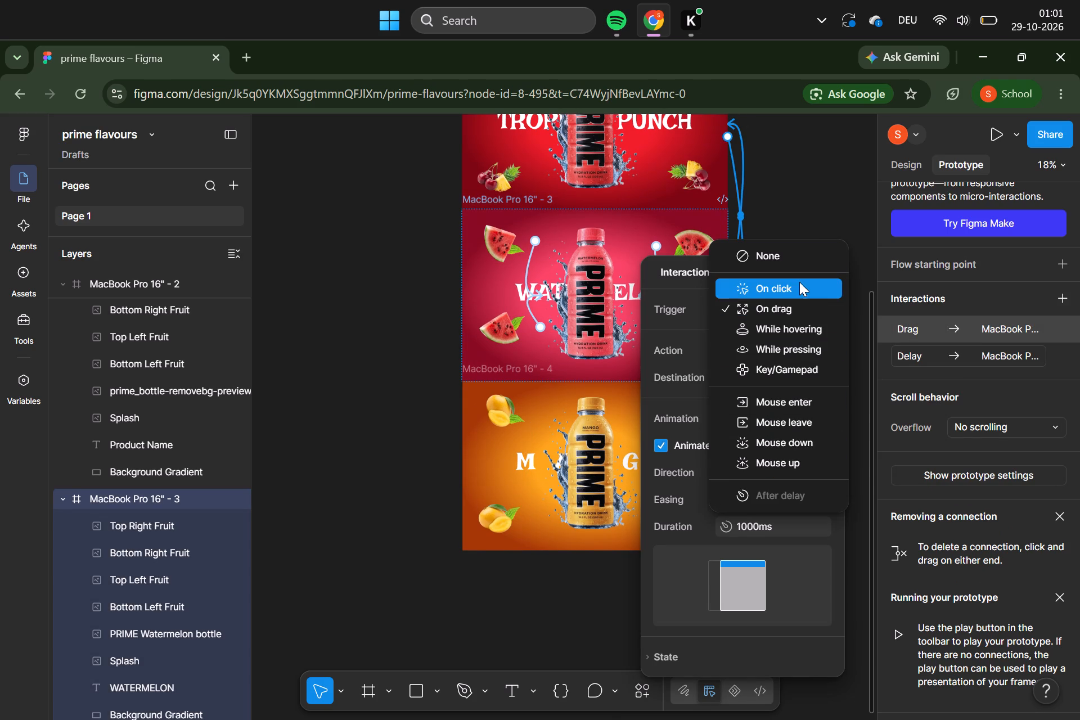
{"action": "left_click", "coordinate": [796, 263]}
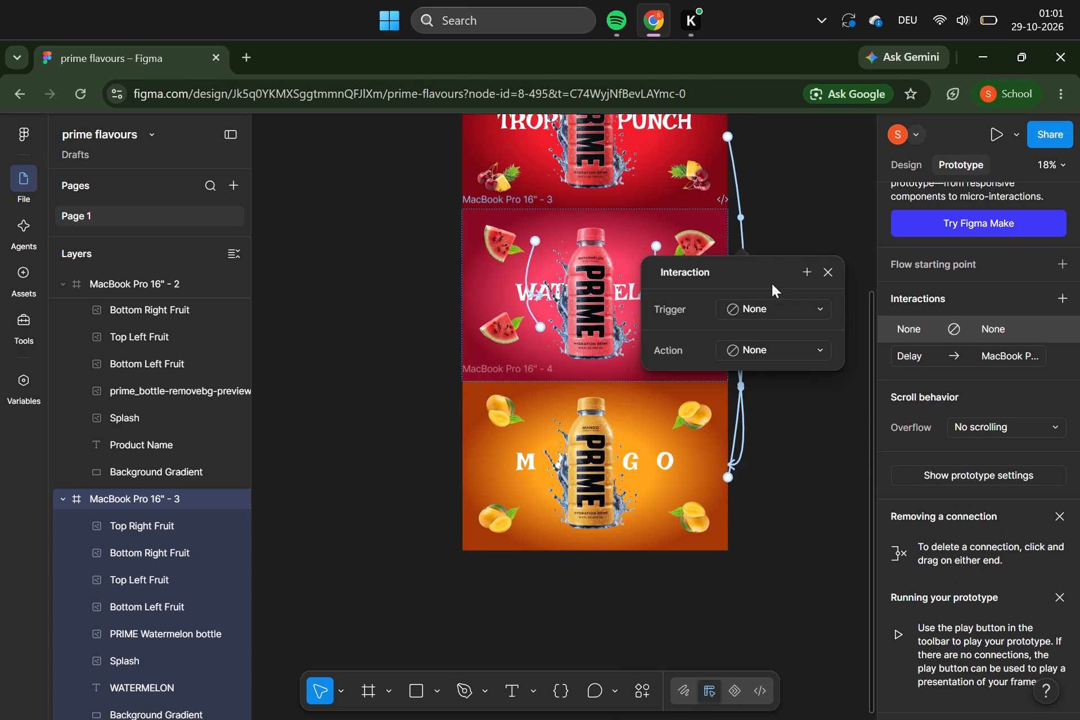
{"action": "left_click", "coordinate": [808, 177]}
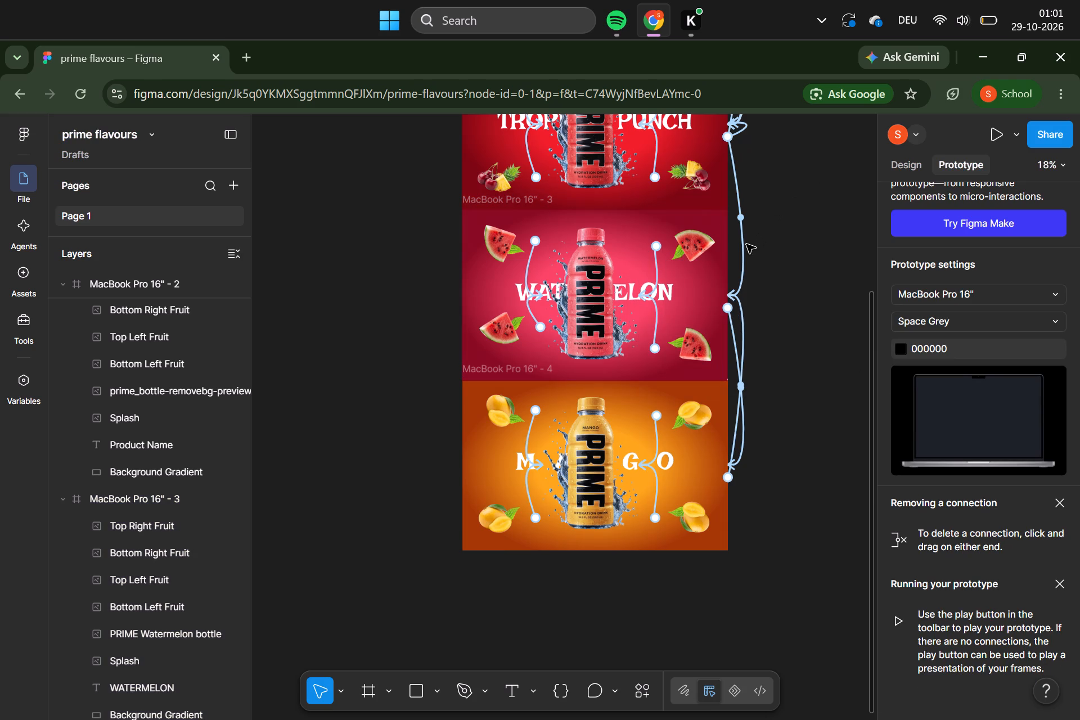
Inspect the interaction settings of the tropical punch, mango and watermelon frames' connections to one another.
{"action": "left_click", "coordinate": [743, 240]}
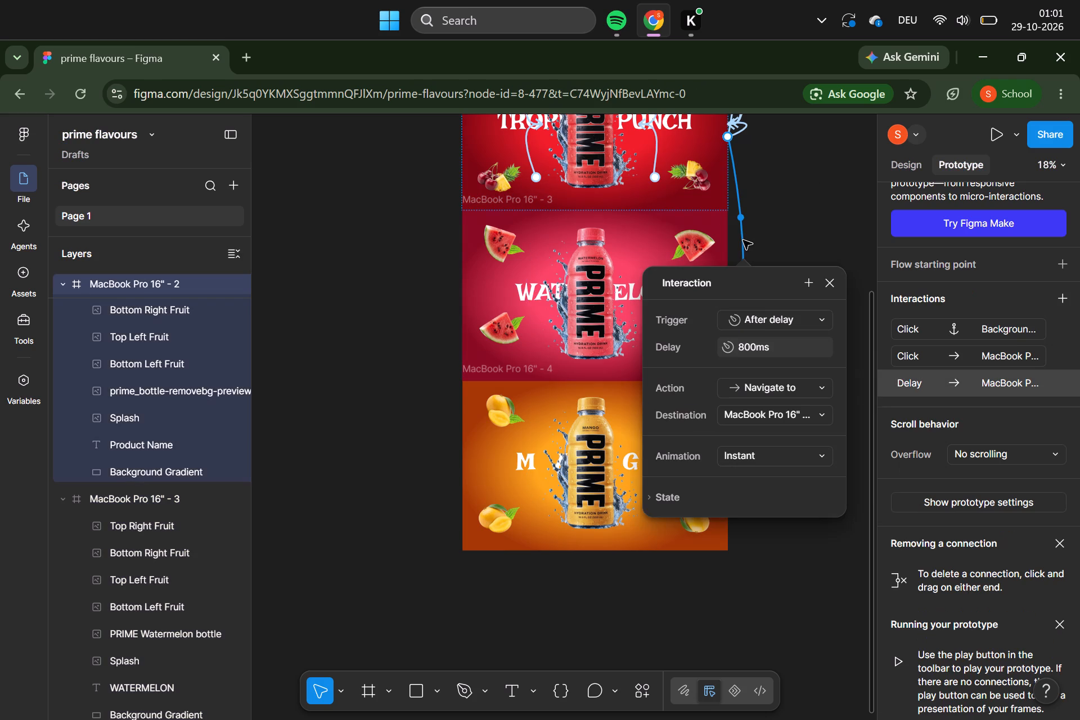
{"action": "left_click", "coordinate": [805, 184]}
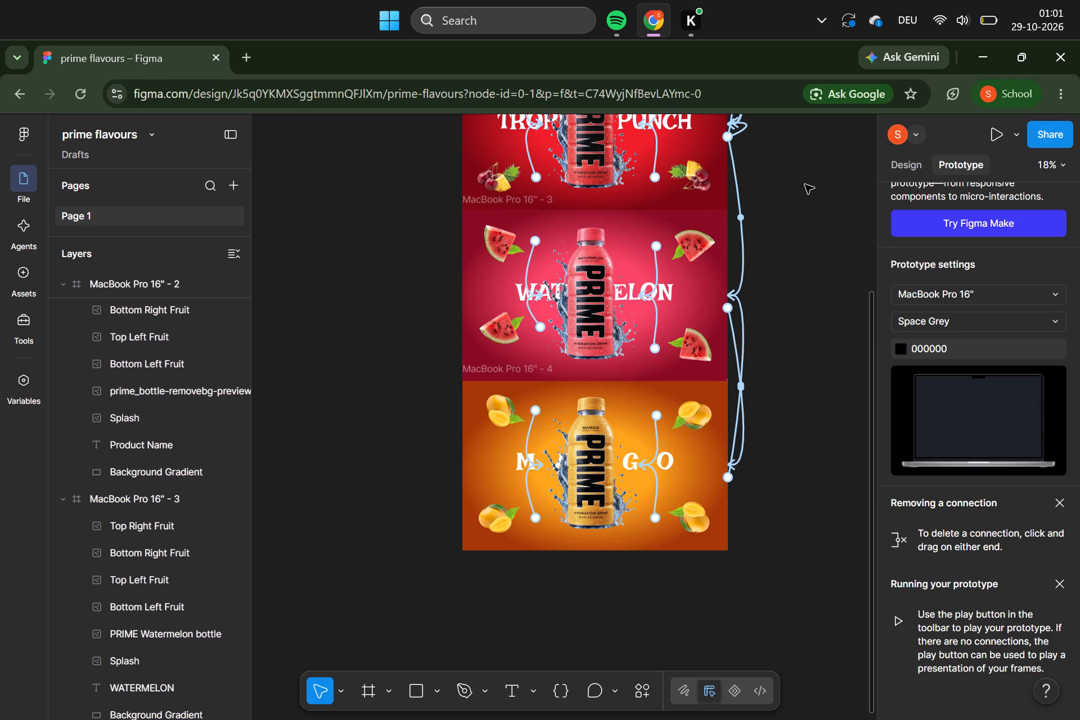
{"action": "left_click", "coordinate": [741, 303]}
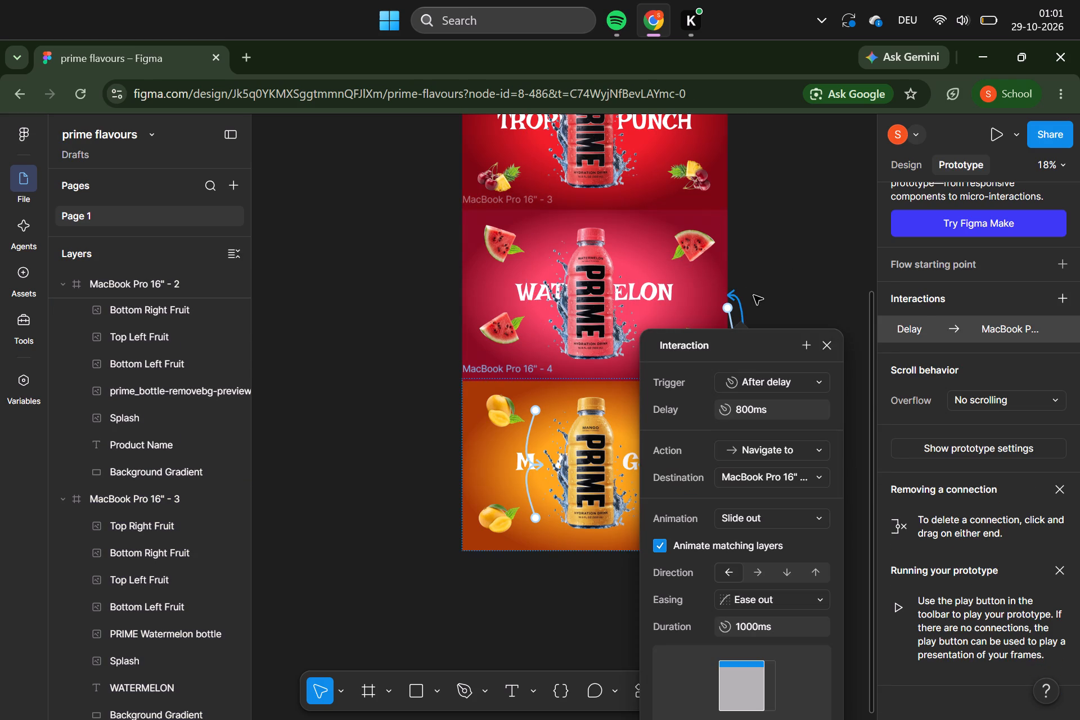
{"action": "left_click", "coordinate": [754, 295]}
{"action": "left_click", "coordinate": [726, 306]}
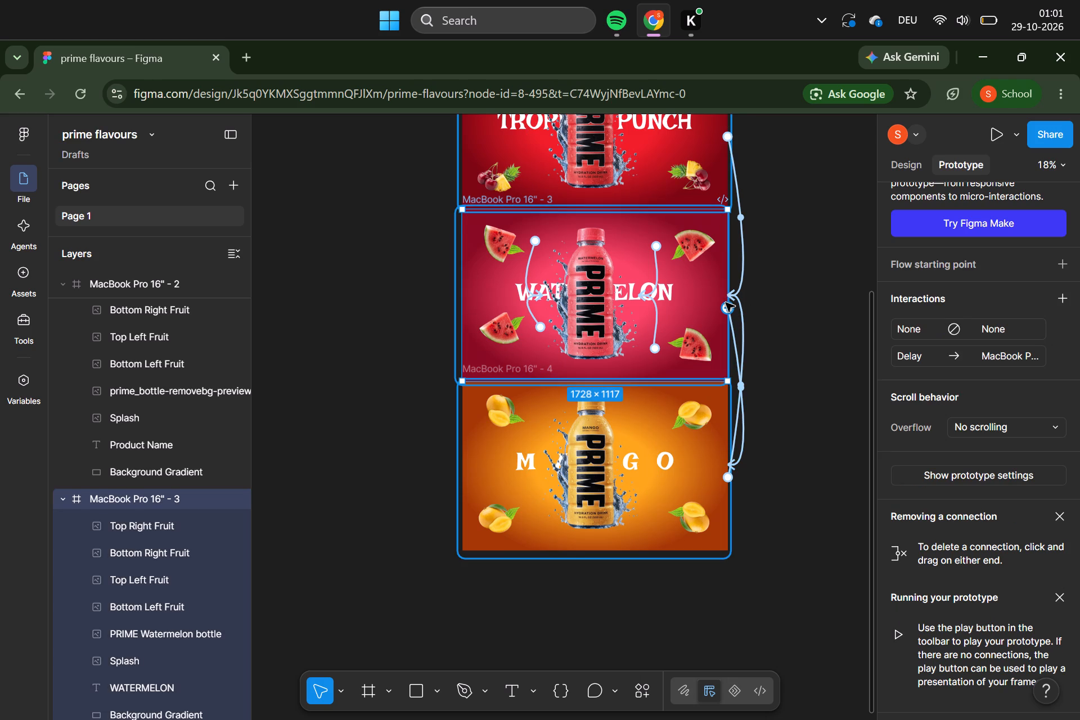
{"action": "left_click", "coordinate": [726, 303]}
{"action": "left_click", "coordinate": [726, 309]}
{"action": "double_click", "coordinate": [726, 309]}
{"action": "left_click", "coordinate": [735, 331]}
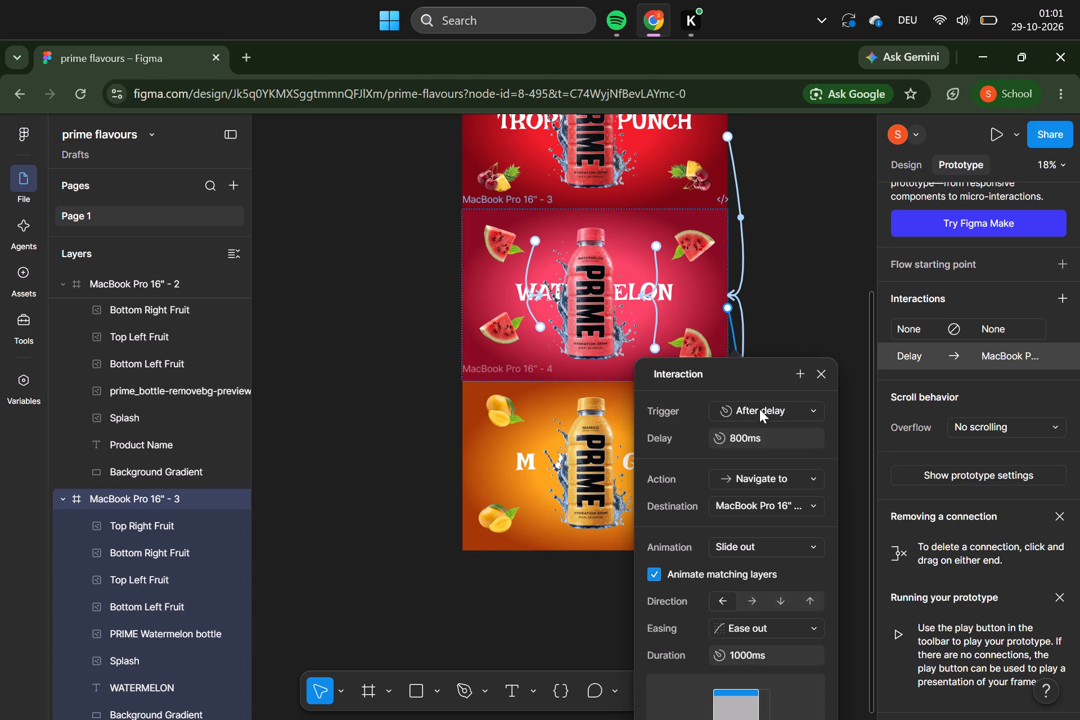
{"action": "left_click", "coordinate": [799, 316]}
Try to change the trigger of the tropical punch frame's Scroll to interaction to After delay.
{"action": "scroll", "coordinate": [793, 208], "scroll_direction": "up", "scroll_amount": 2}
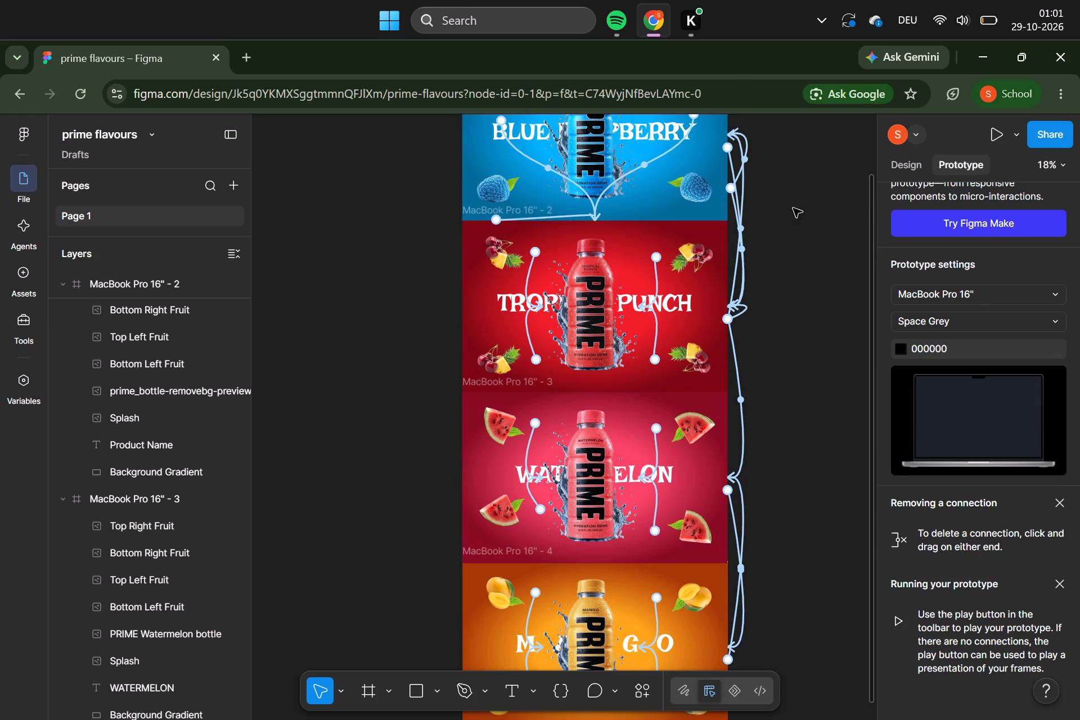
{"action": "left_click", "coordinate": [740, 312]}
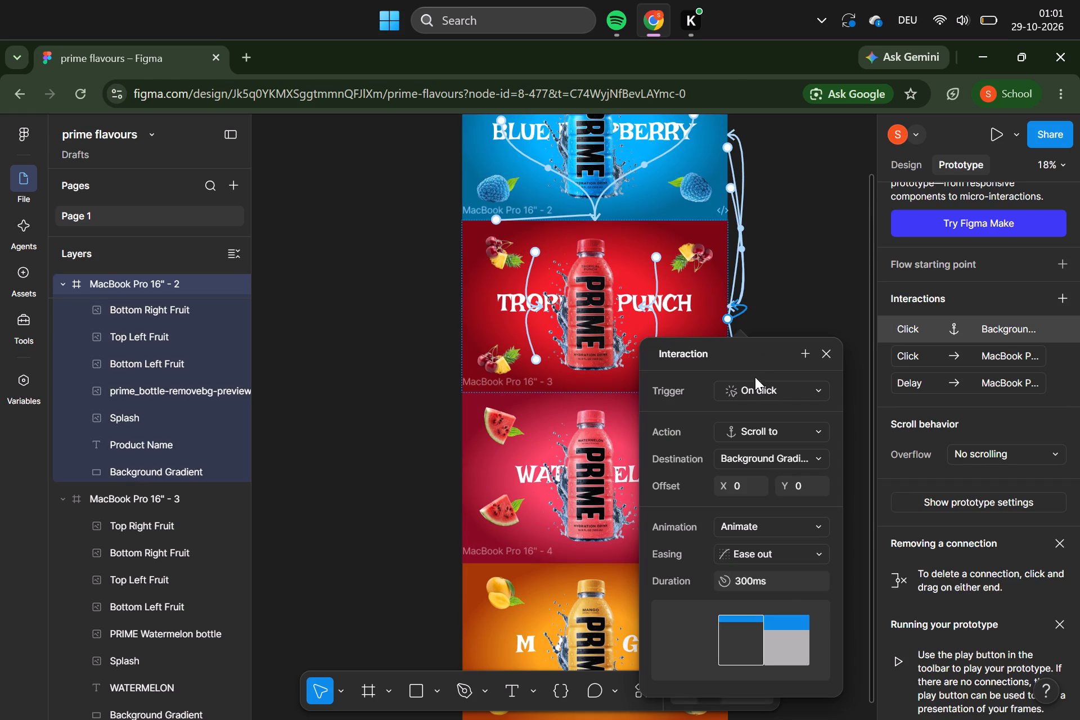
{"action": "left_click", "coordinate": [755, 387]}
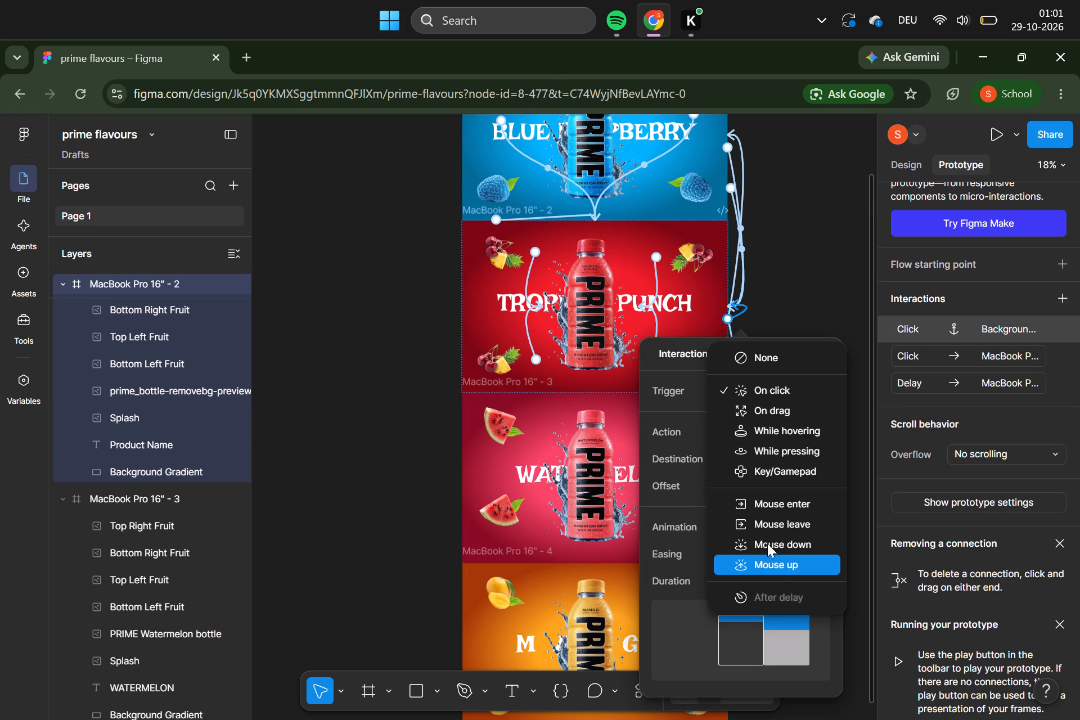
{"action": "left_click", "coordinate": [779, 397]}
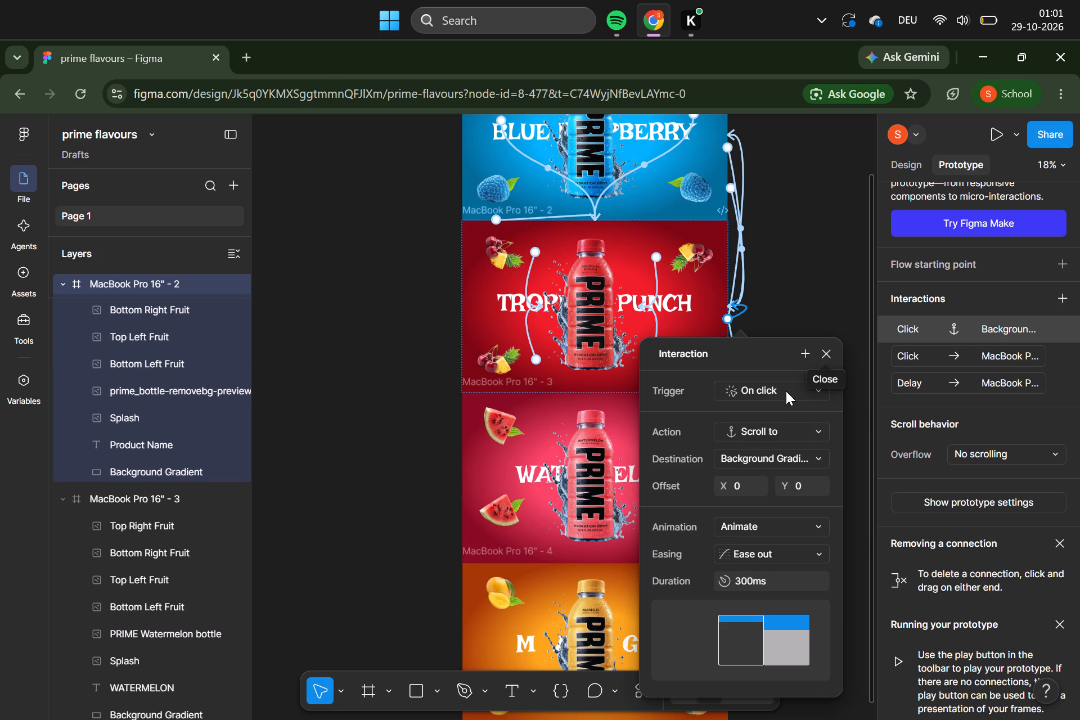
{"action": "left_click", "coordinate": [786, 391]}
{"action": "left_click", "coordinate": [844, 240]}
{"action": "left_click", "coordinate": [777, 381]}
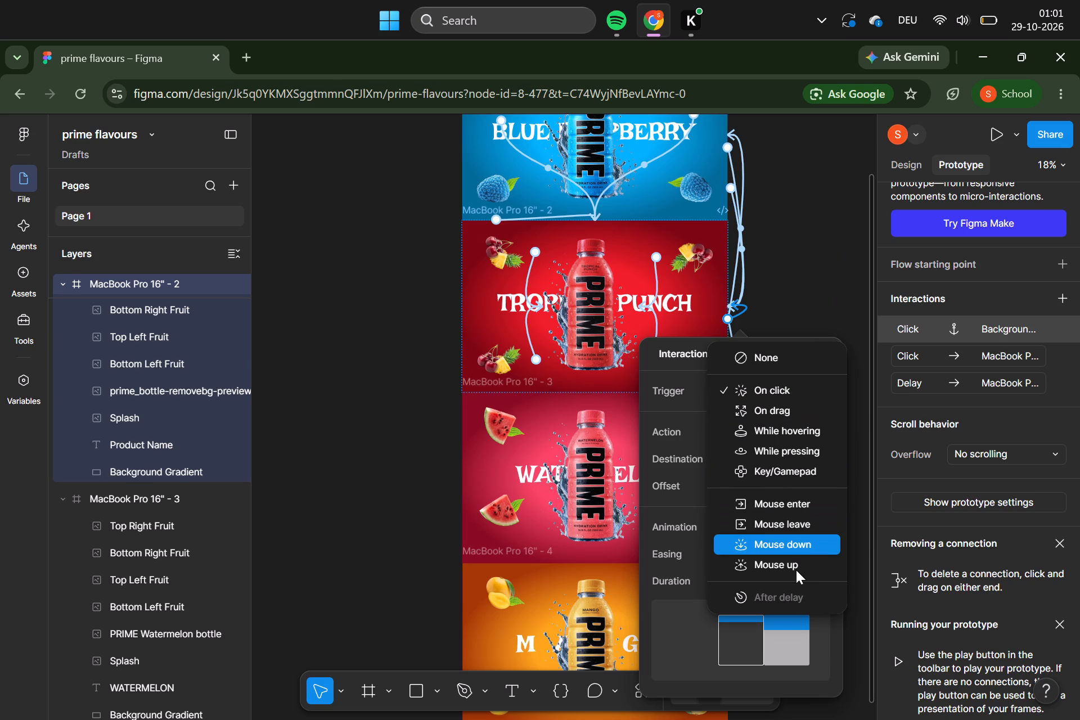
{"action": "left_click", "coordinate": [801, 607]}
Select the connections between the blue raspberry and tropical punch frames together and set their trigger to After delay, 800ms.
{"action": "left_click_drag", "start_coordinate": [836, 256], "coordinate": [744, 277]}
{"action": "left_click", "coordinate": [744, 277]}
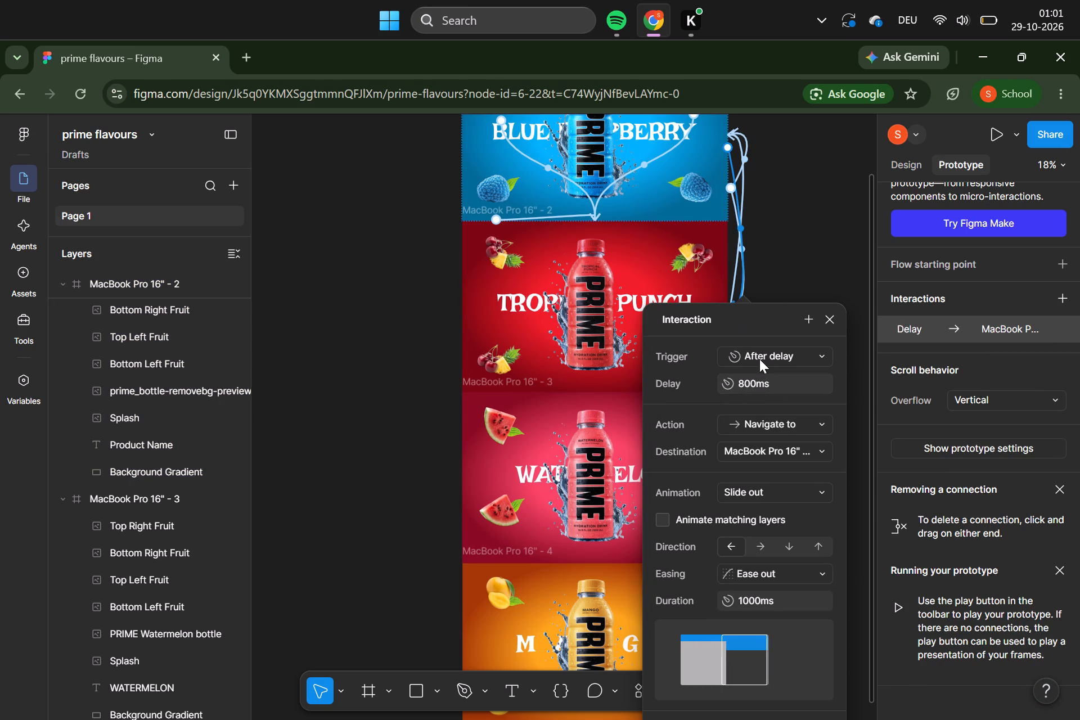
{"action": "left_click_drag", "start_coordinate": [784, 253], "coordinate": [733, 282]}
{"action": "left_click", "coordinate": [733, 282]}
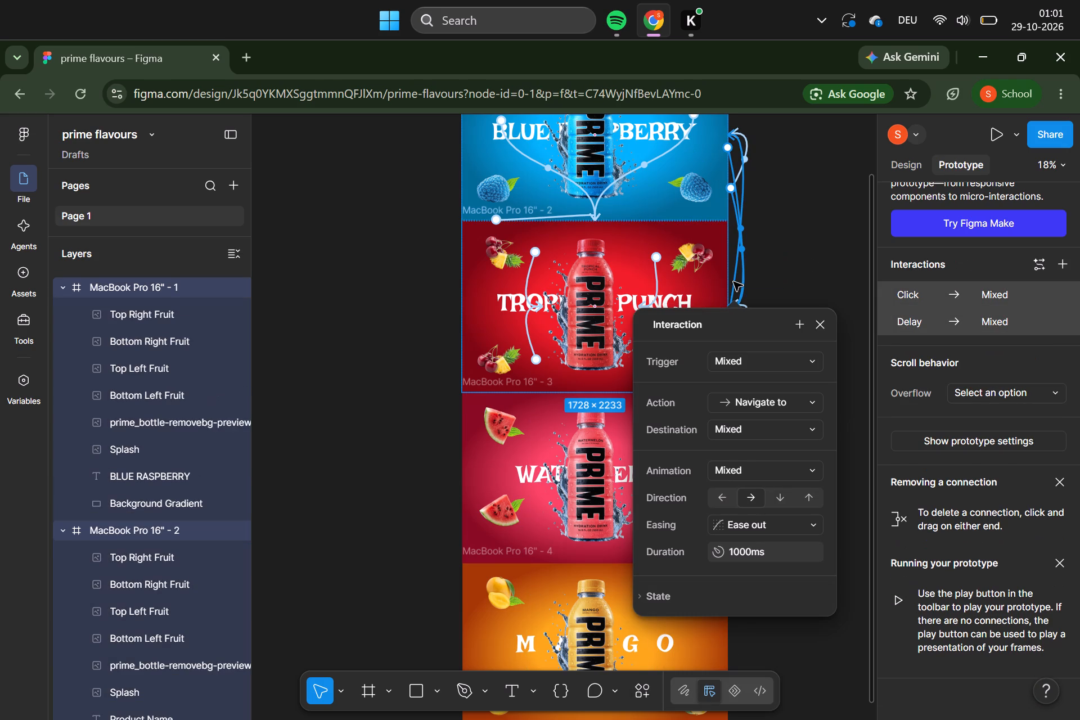
{"action": "left_click", "coordinate": [741, 361]}
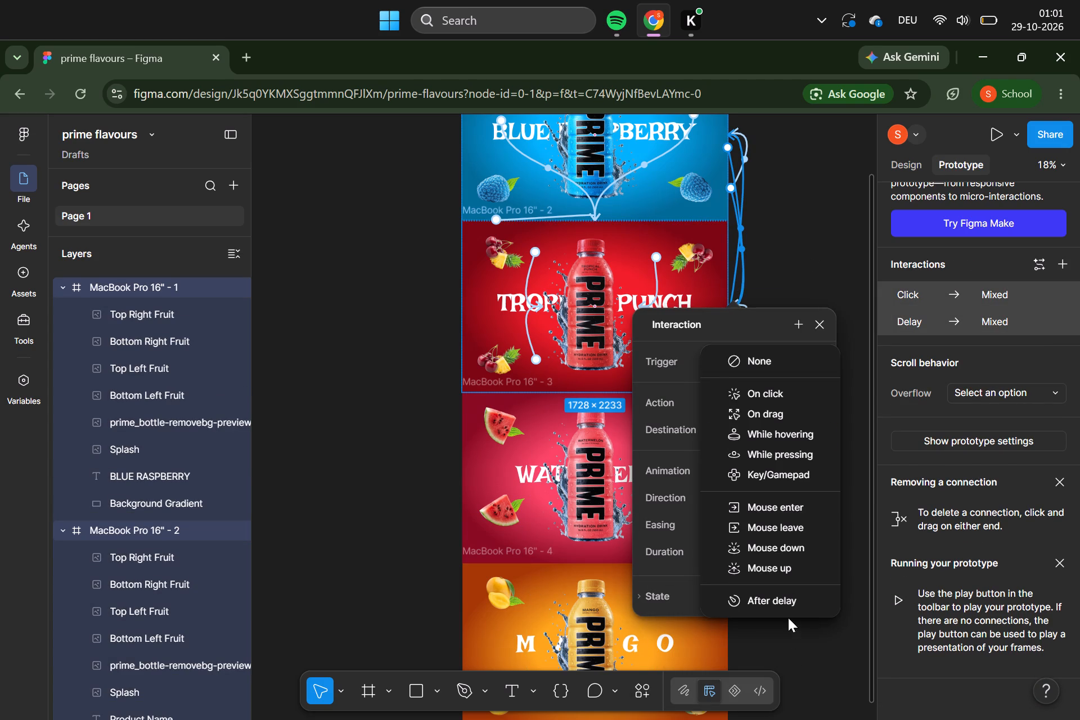
{"action": "left_click", "coordinate": [786, 604]}
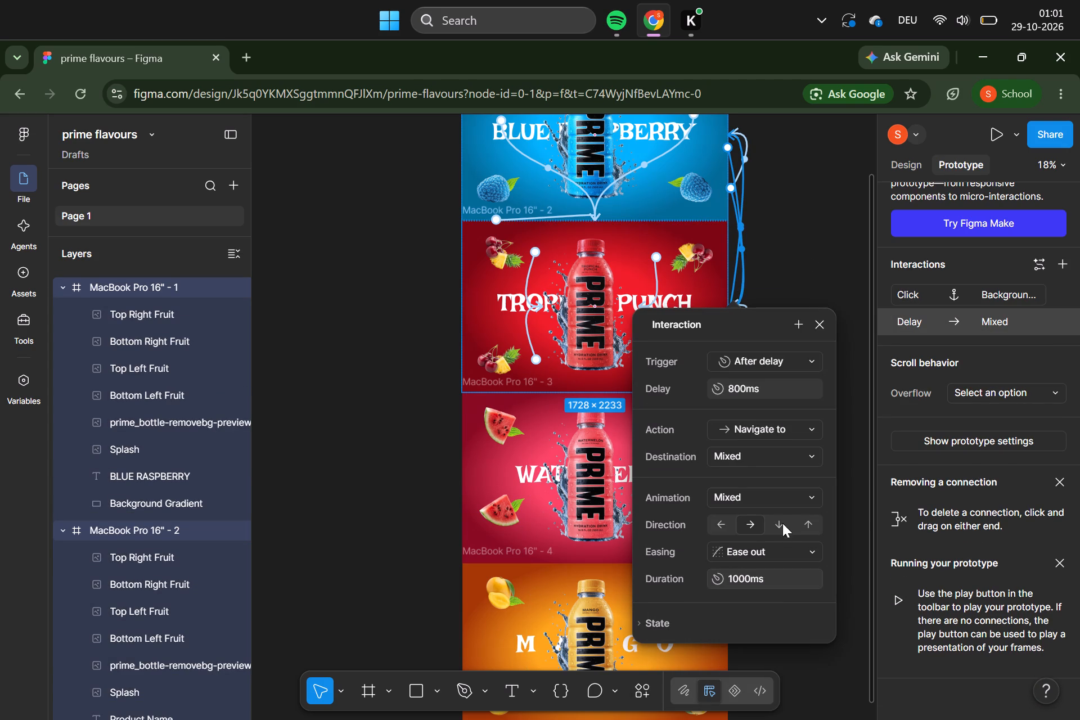
{"action": "left_click", "coordinate": [827, 276]}
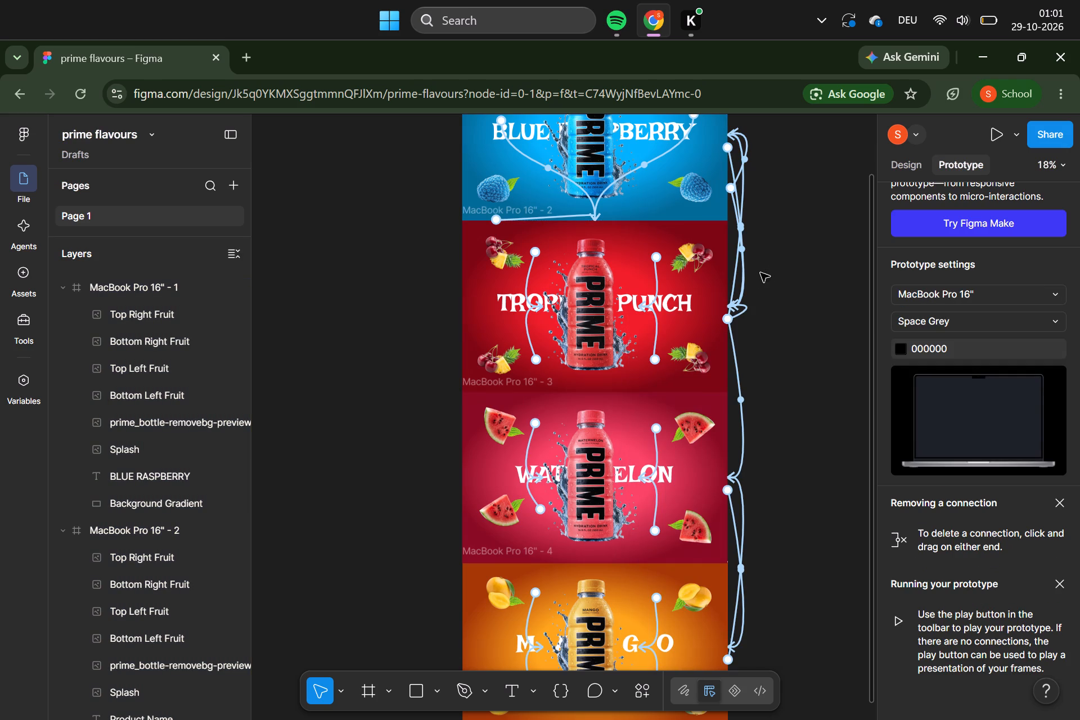
Inspect the interaction settings and trigger options of the connections from the blue raspberry frame and its Bottom Right Fruit.
{"action": "left_click", "coordinate": [745, 280]}
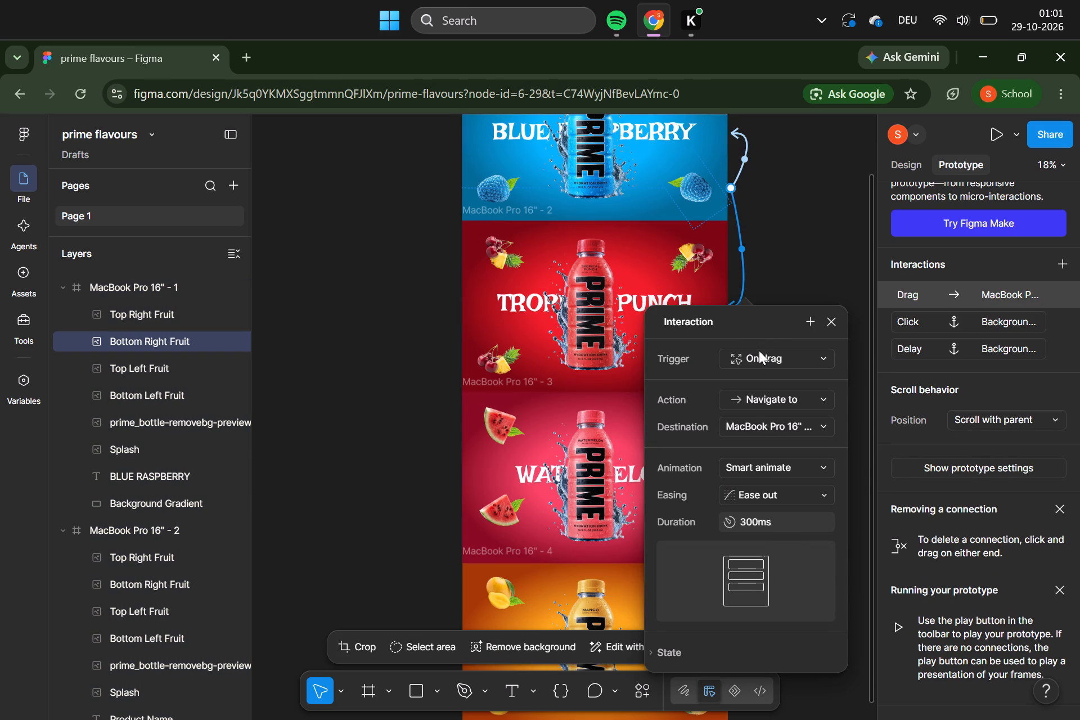
{"action": "left_click", "coordinate": [759, 350]}
{"action": "left_click", "coordinate": [839, 121]}
{"action": "left_click", "coordinate": [812, 159]}
{"action": "scroll", "coordinate": [809, 192], "scroll_direction": "up", "scroll_amount": 1}
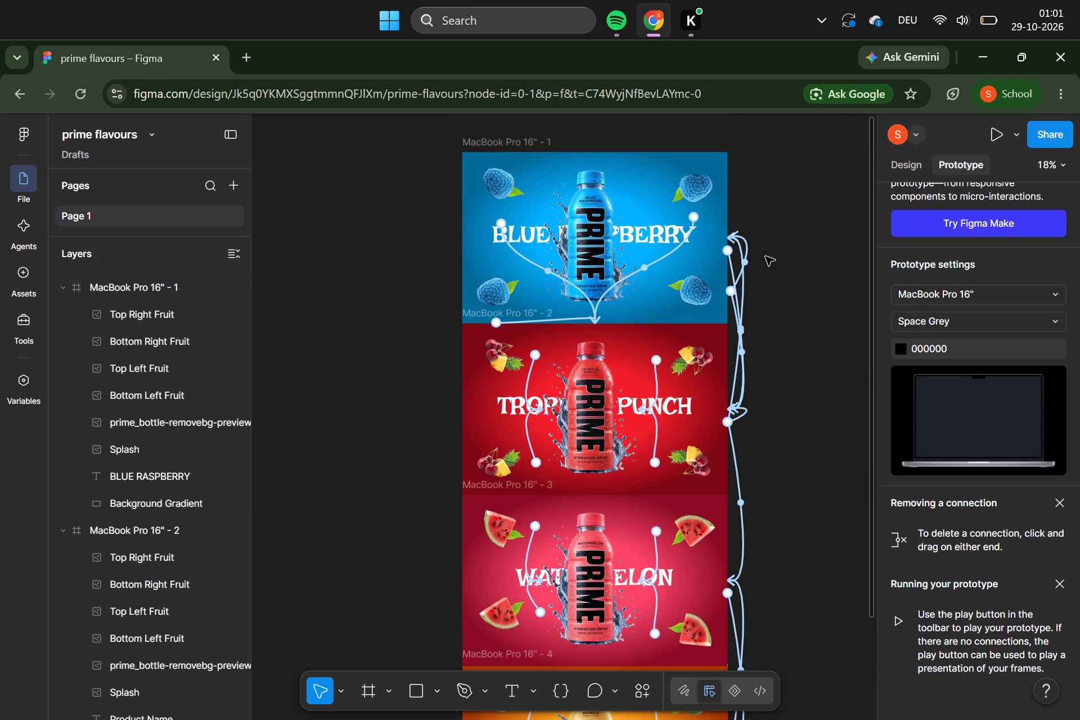
{"action": "left_click", "coordinate": [746, 256]}
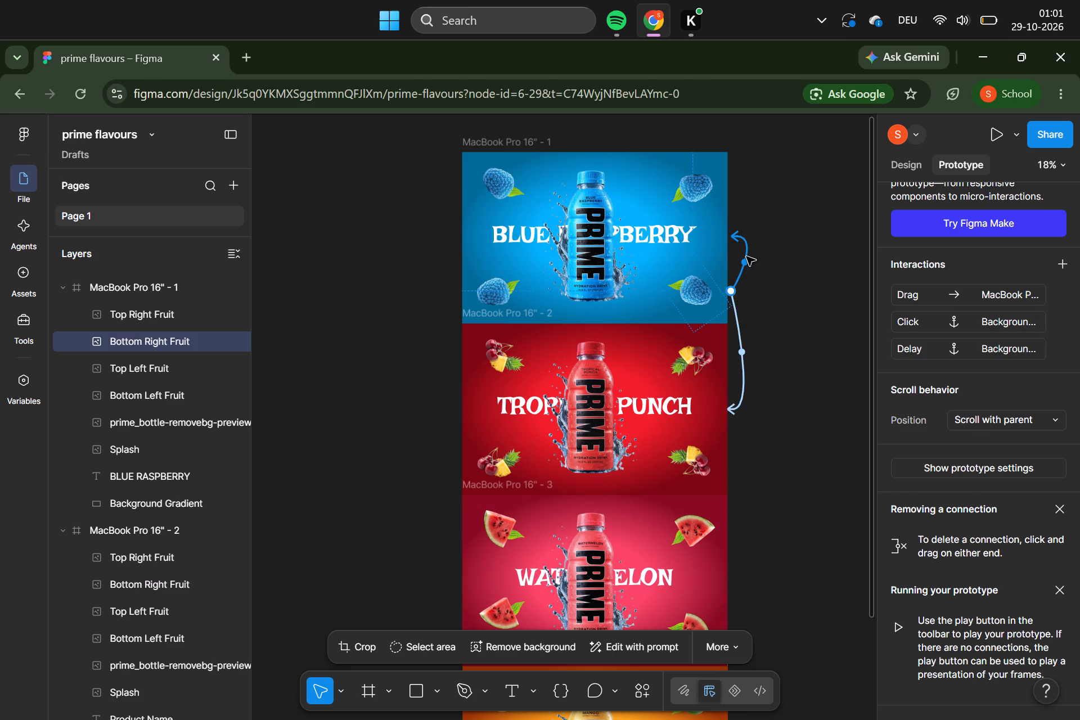
{"action": "left_click", "coordinate": [762, 341]}
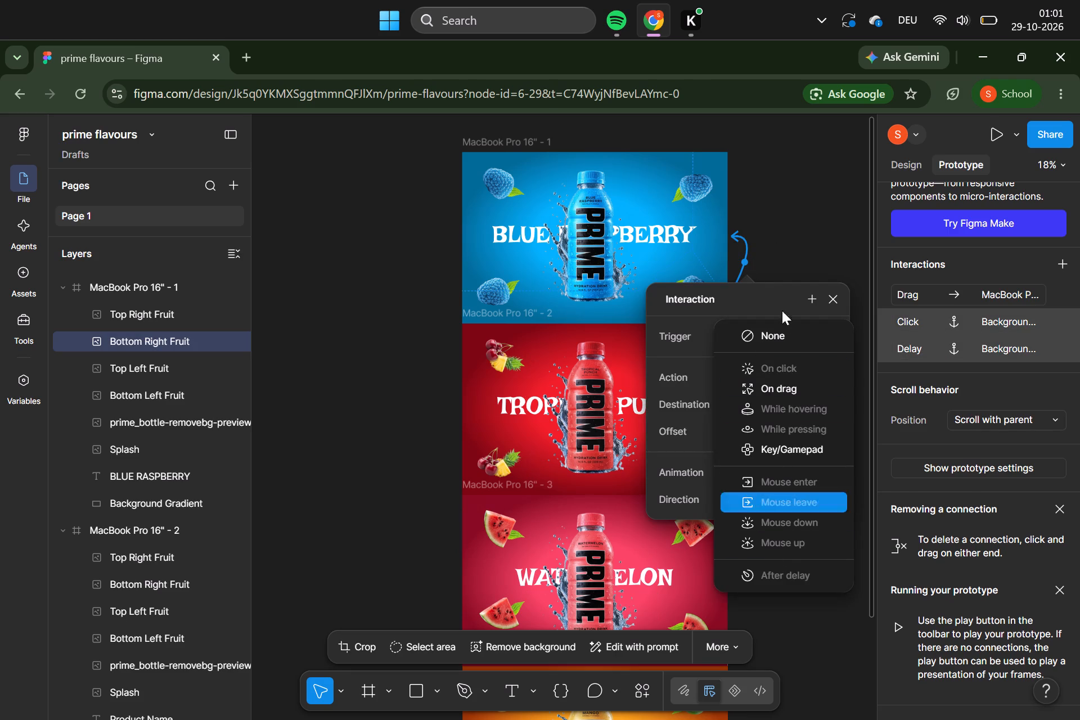
{"action": "left_click", "coordinate": [784, 256]}
{"action": "double_click", "coordinate": [784, 256]}
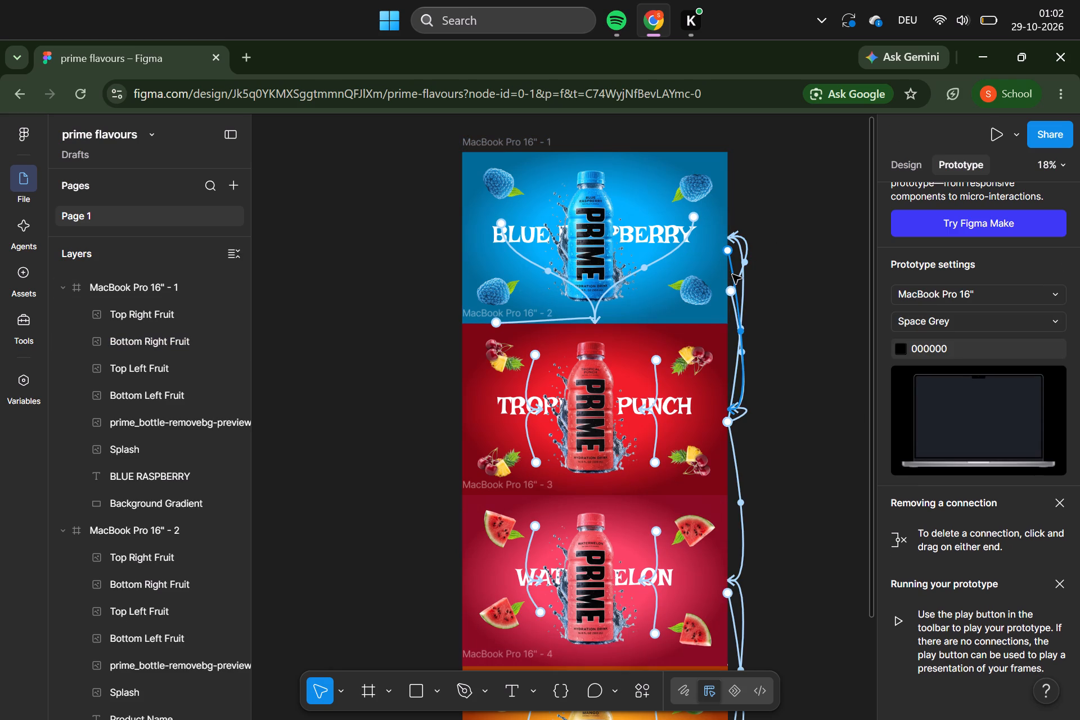
{"action": "left_click", "coordinate": [732, 274]}
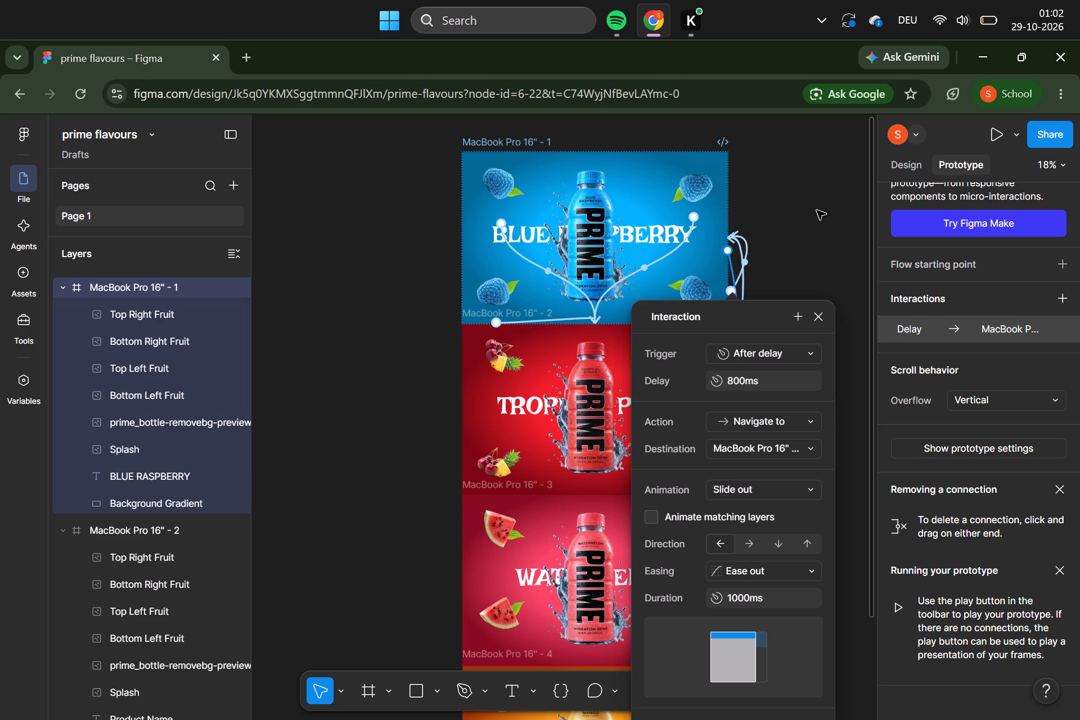
{"action": "left_click", "coordinate": [817, 210]}
Play the prototype preview twice to check the automatic transitions between the flavour frames, closing the preview each time.
{"action": "left_click", "coordinate": [991, 128]}
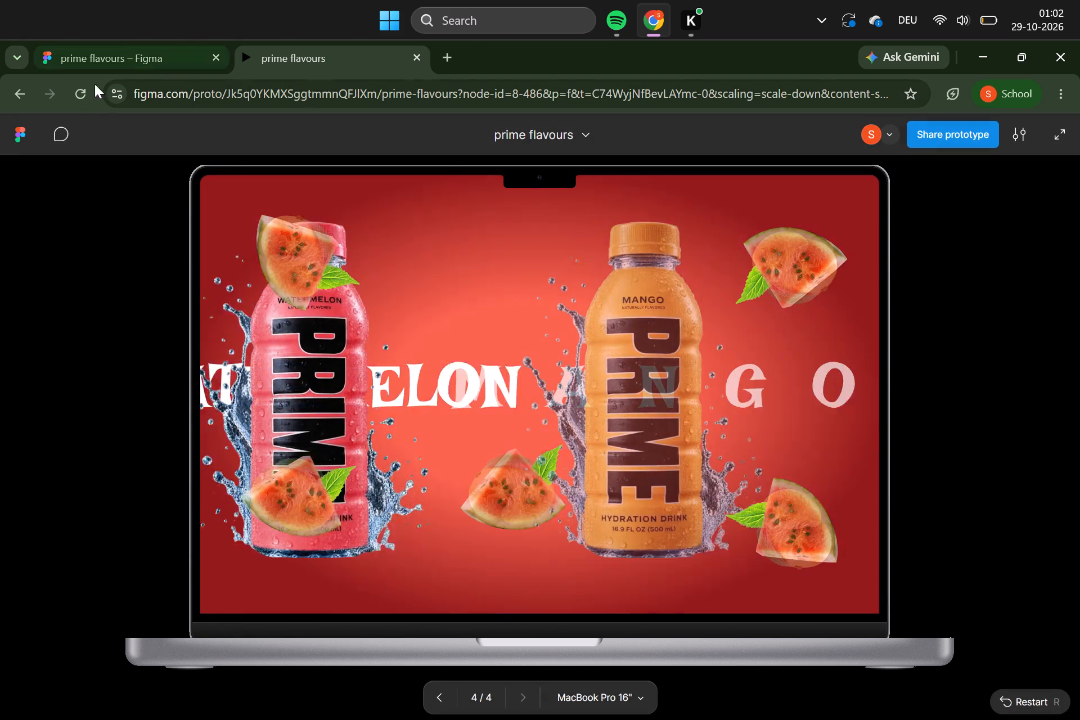
{"action": "left_click", "coordinate": [16, 88]}
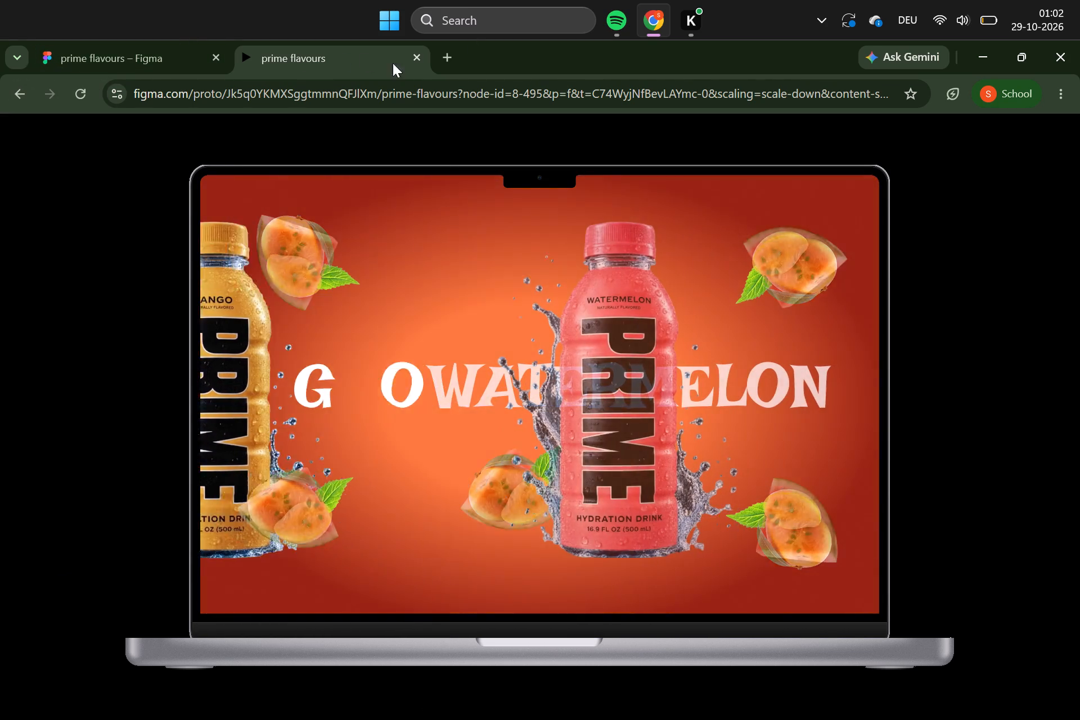
{"action": "left_click", "coordinate": [421, 60]}
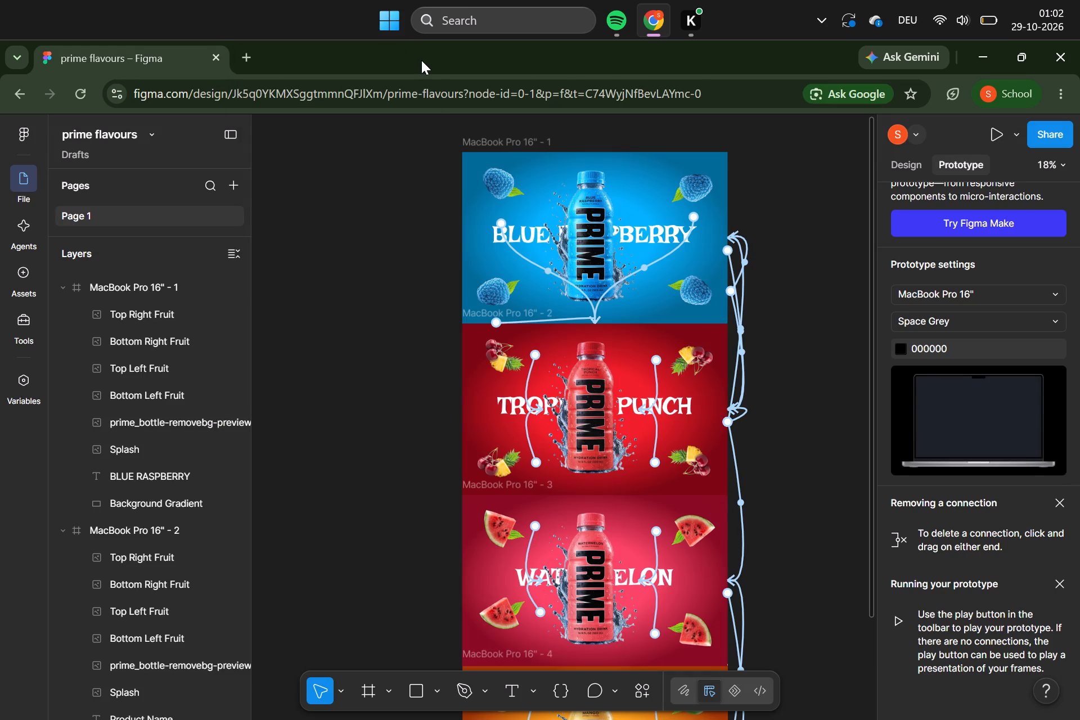
{"action": "left_click", "coordinate": [996, 143]}
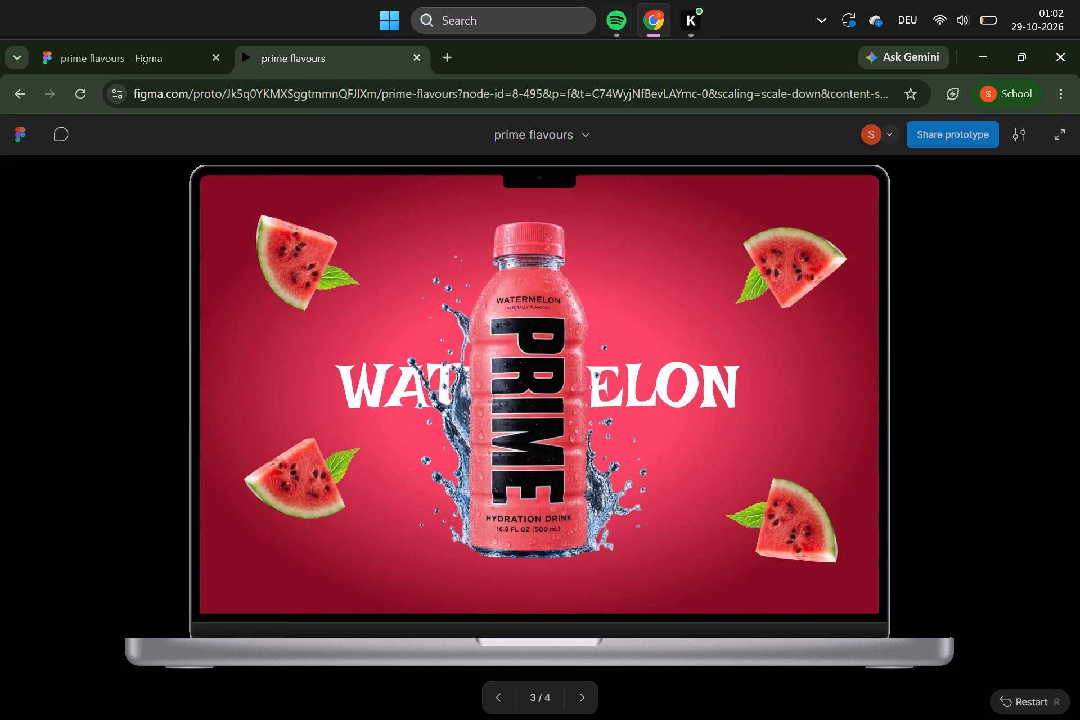
{"action": "left_click", "coordinate": [417, 60]}
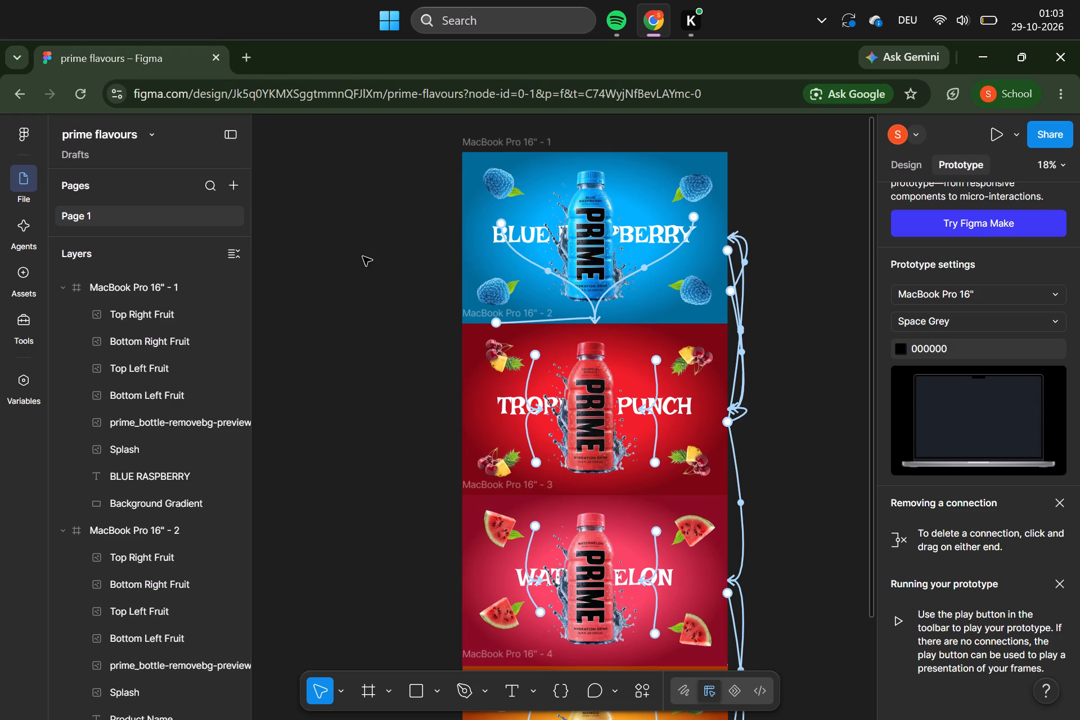
Save the prime flavours file and reload its page.
{"action": "key", "text": "ctrl+s"}
{"action": "key", "text": "ctrl+s"}
{"action": "left_click", "coordinate": [88, 96]}
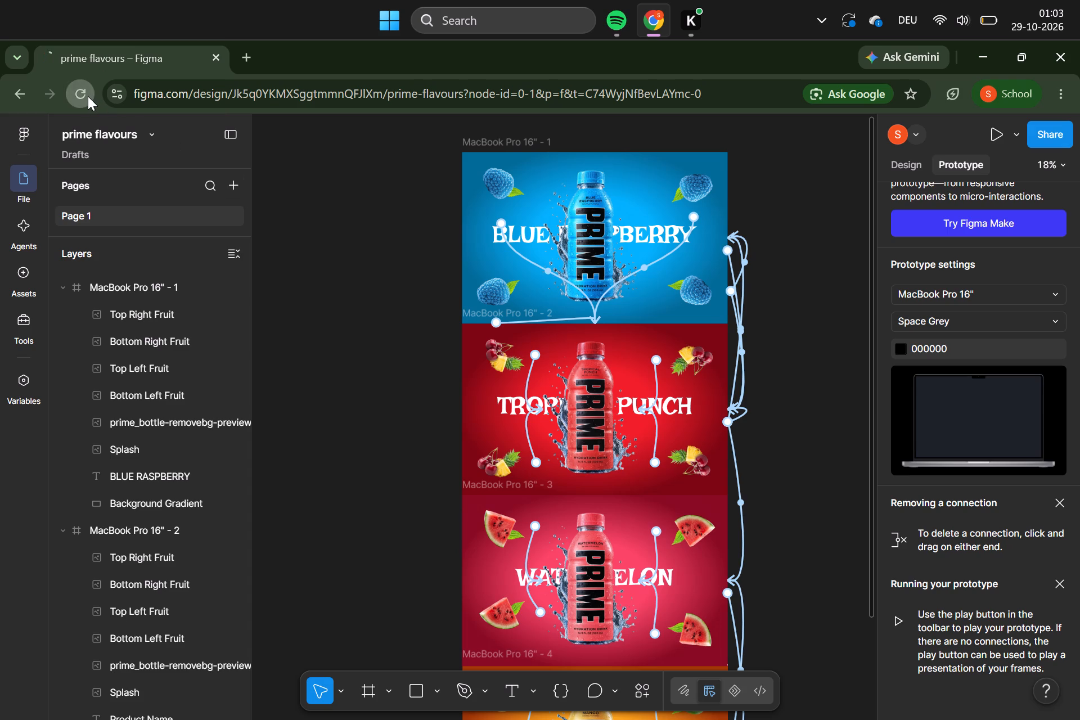